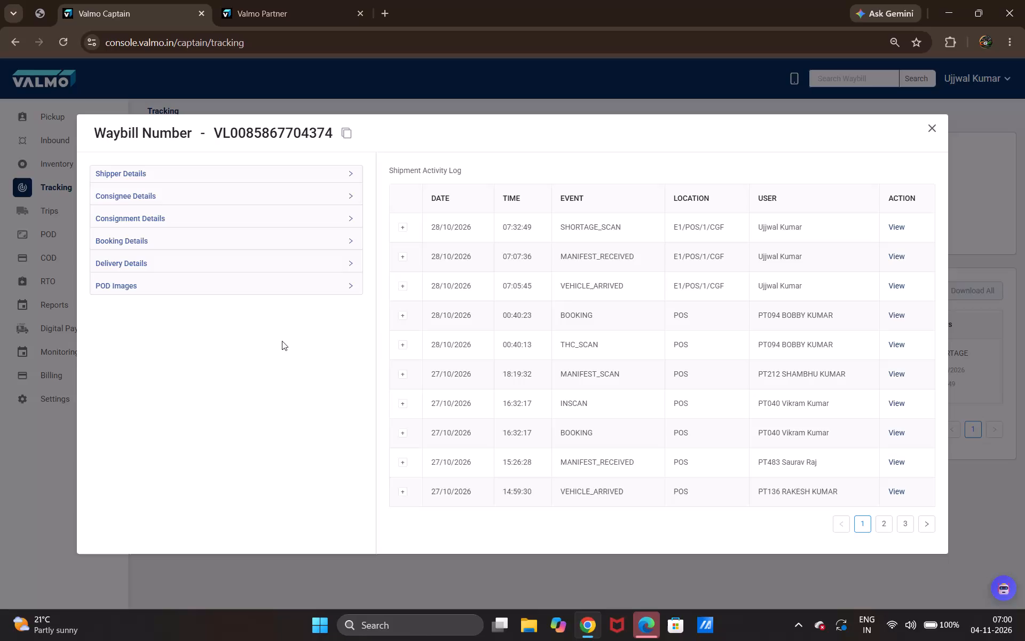
left_click(133, 196)
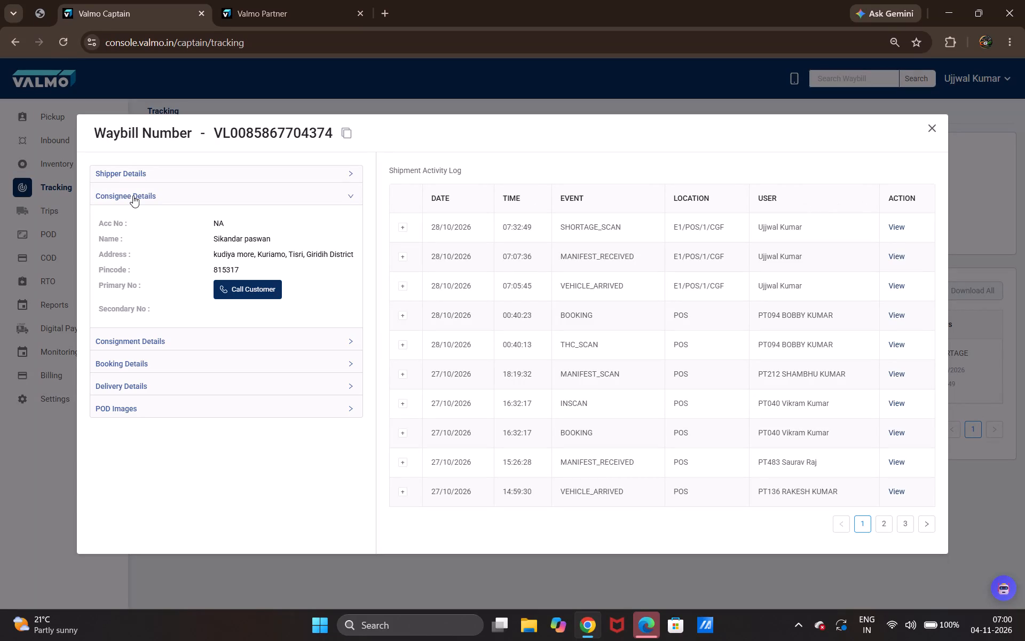
left_click(138, 340)
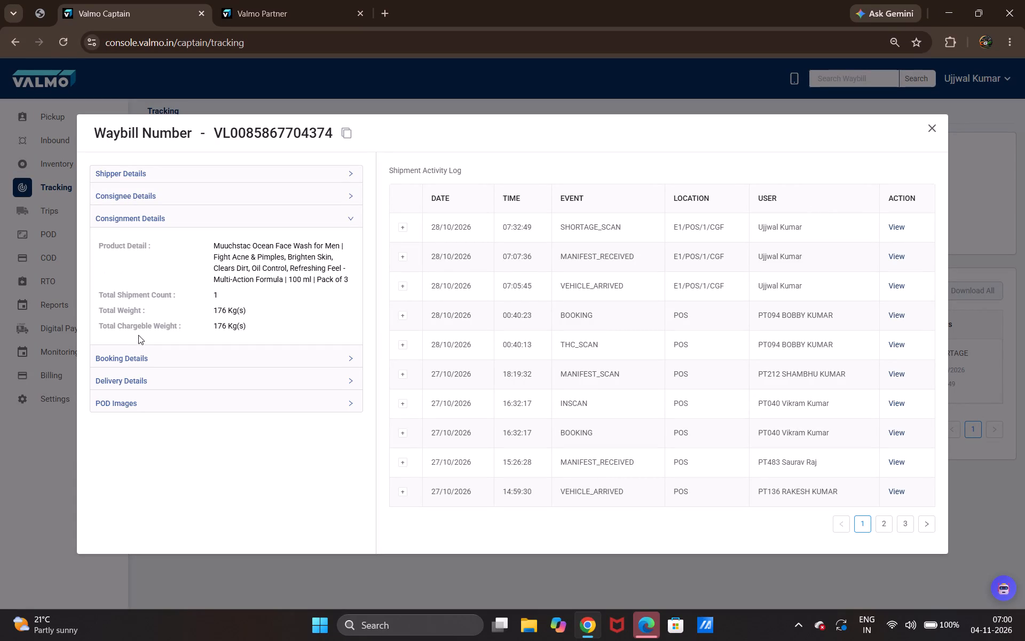
left_click(929, 127)
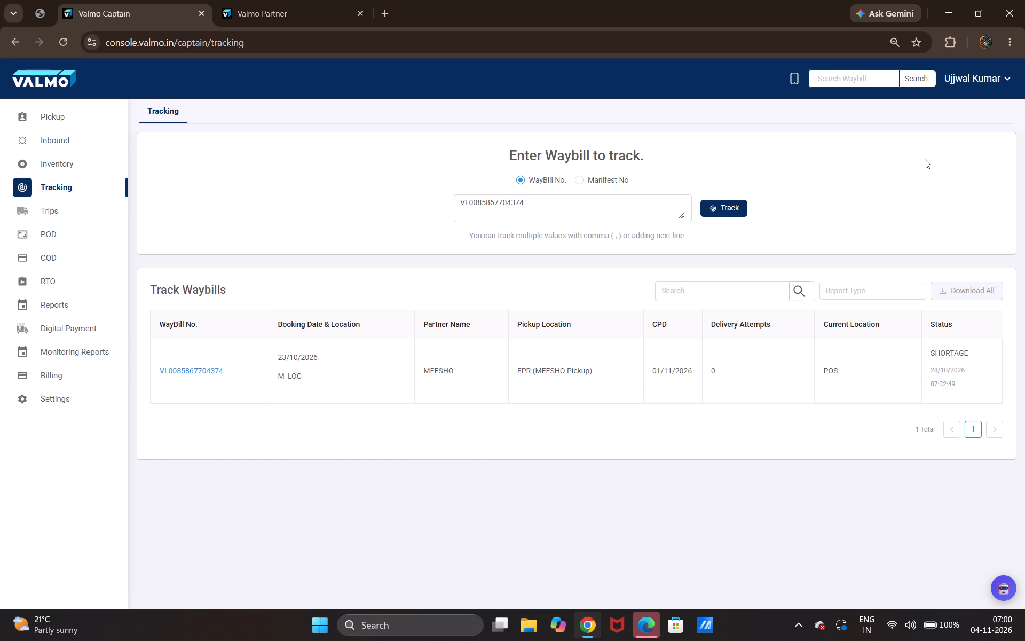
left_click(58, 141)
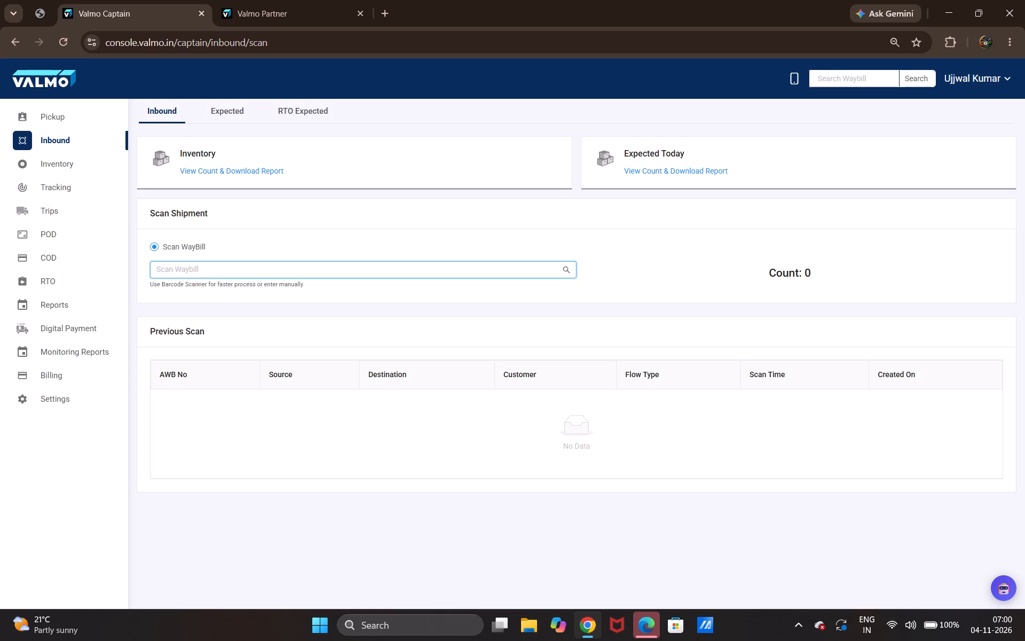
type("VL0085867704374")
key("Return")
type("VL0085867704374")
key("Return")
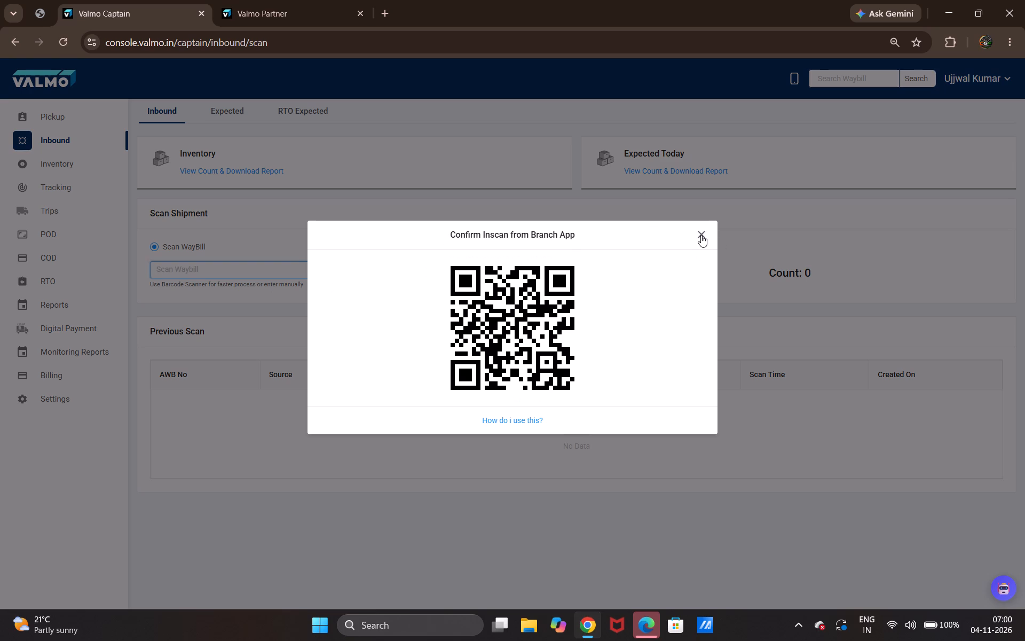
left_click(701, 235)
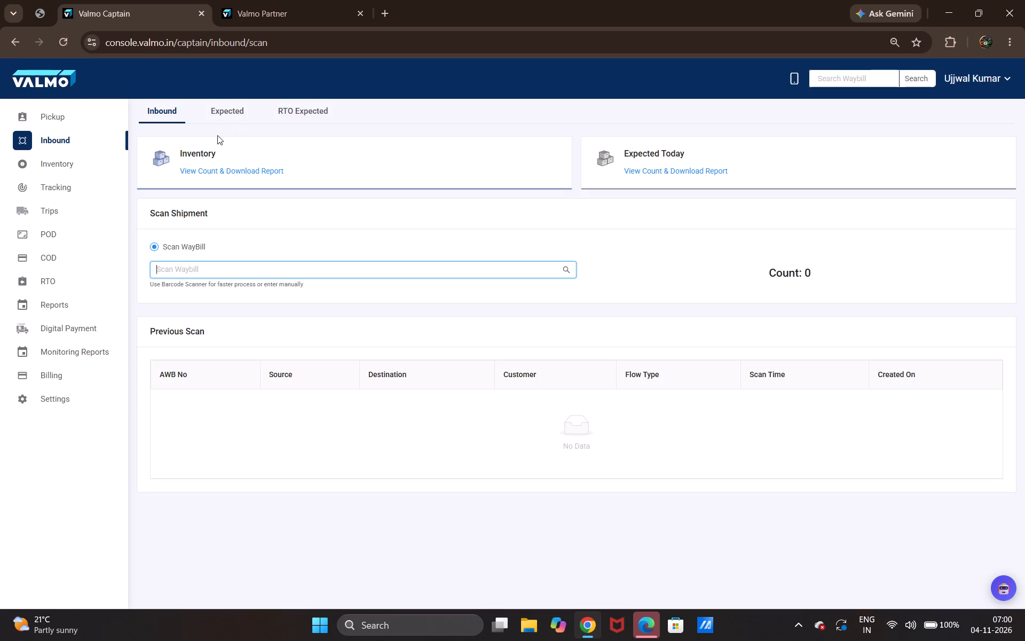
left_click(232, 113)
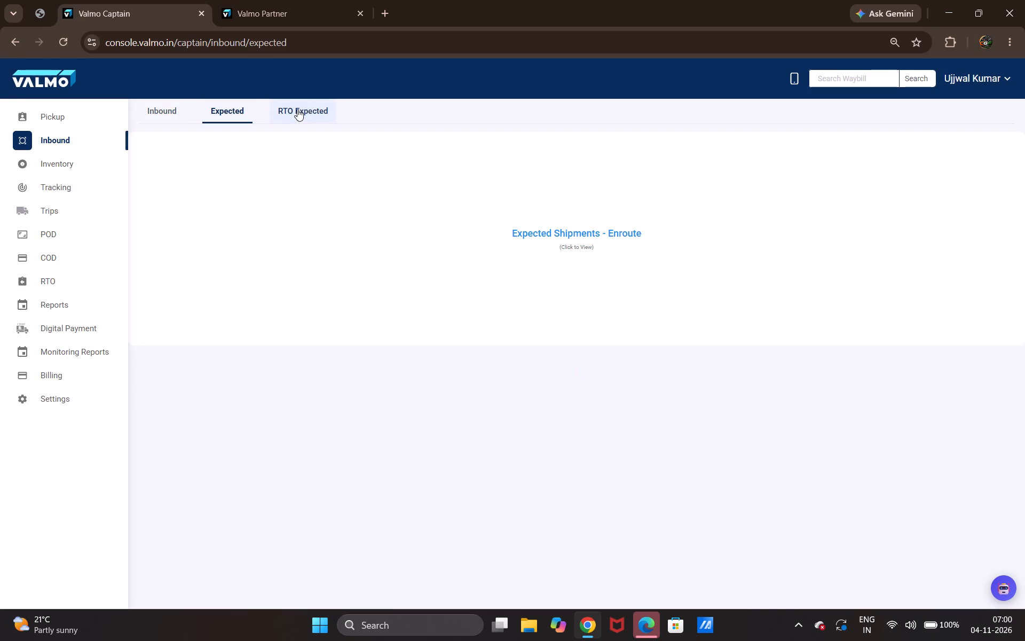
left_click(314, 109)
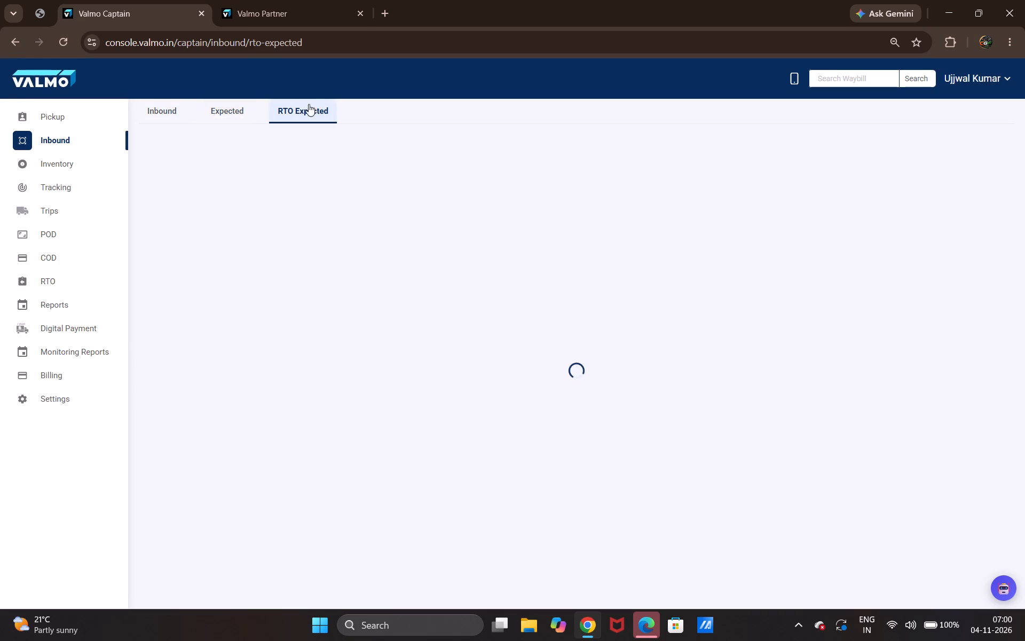
Load and look over the location-level, user-level, general and unassigned-waybill pickup reports.
left_click(68, 113)
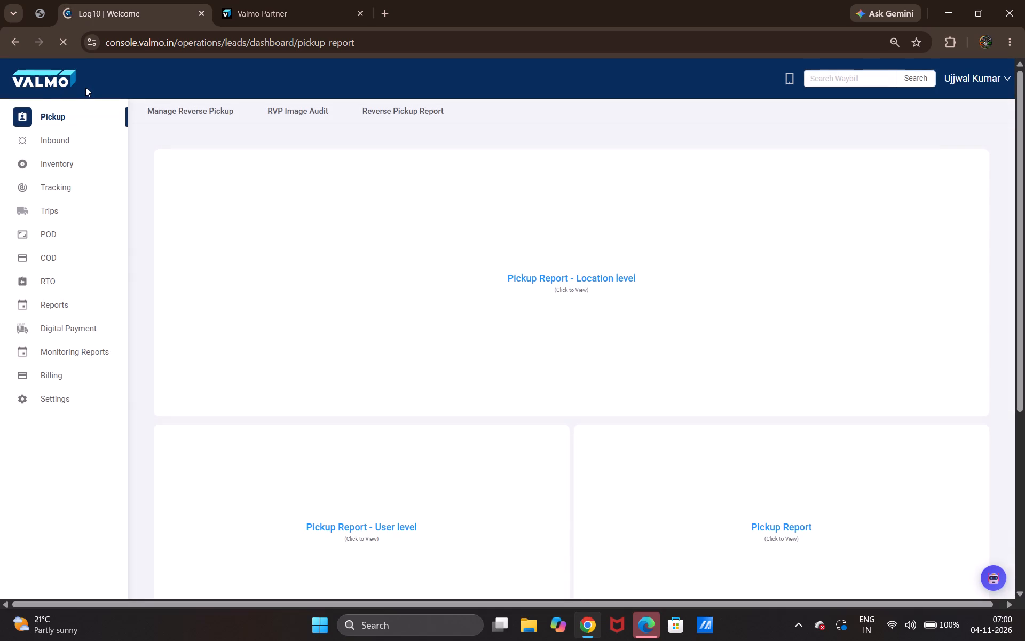
left_click(406, 231)
scroll(406, 227, "down", 5)
left_click(406, 221)
scroll(579, 254, "down", 4)
left_click(675, 206)
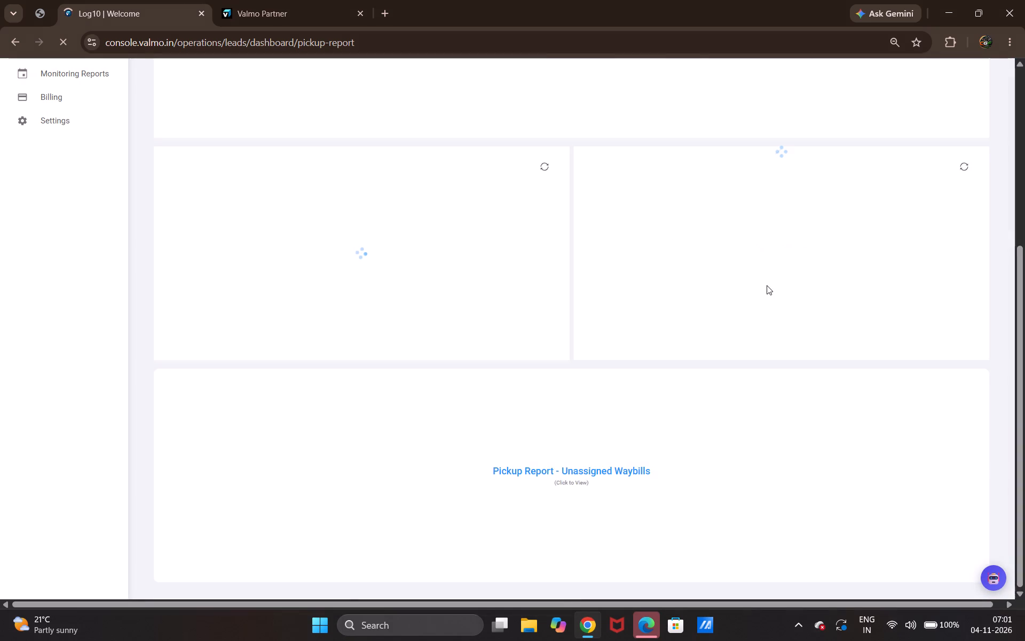
left_click(574, 458)
scroll(590, 425, "down", 4)
scroll(475, 343, "up", 3)
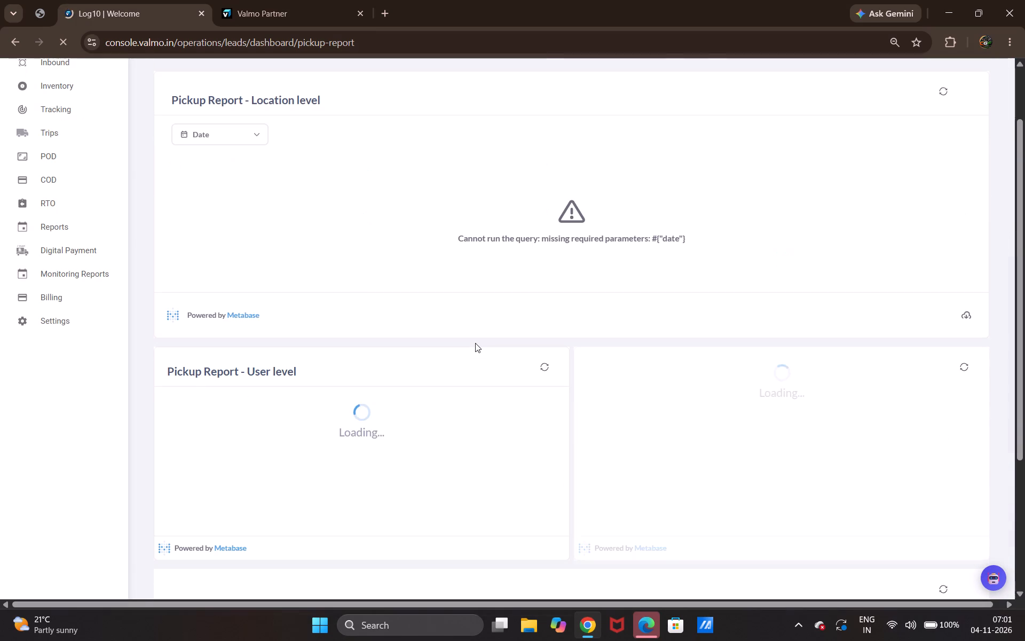
scroll(440, 325, "up", 7)
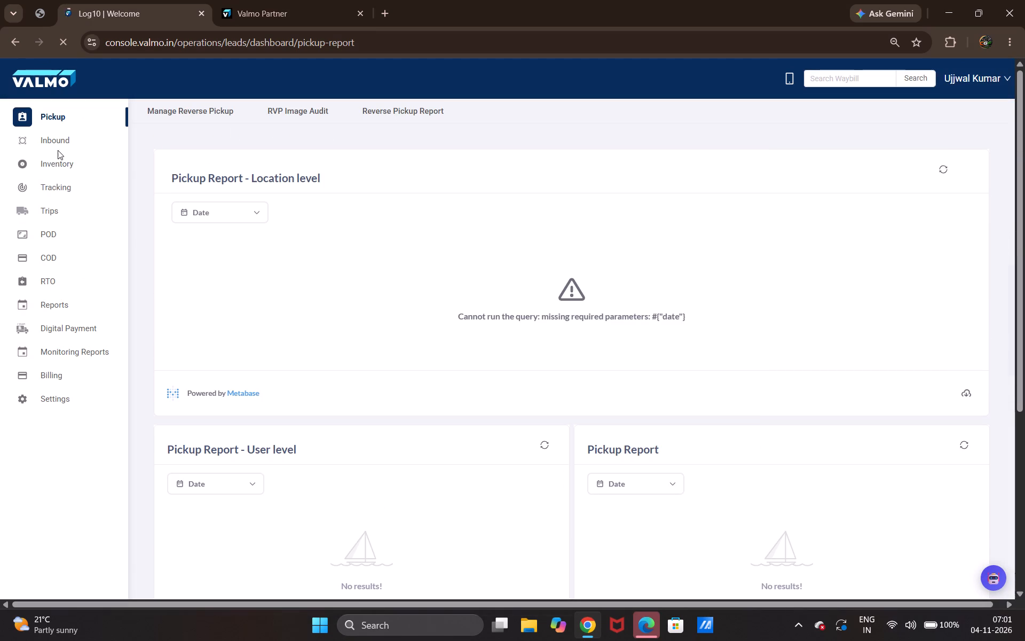
Load the pending RTO waybill count and the pending RTO waybill list for review.
left_click(48, 282)
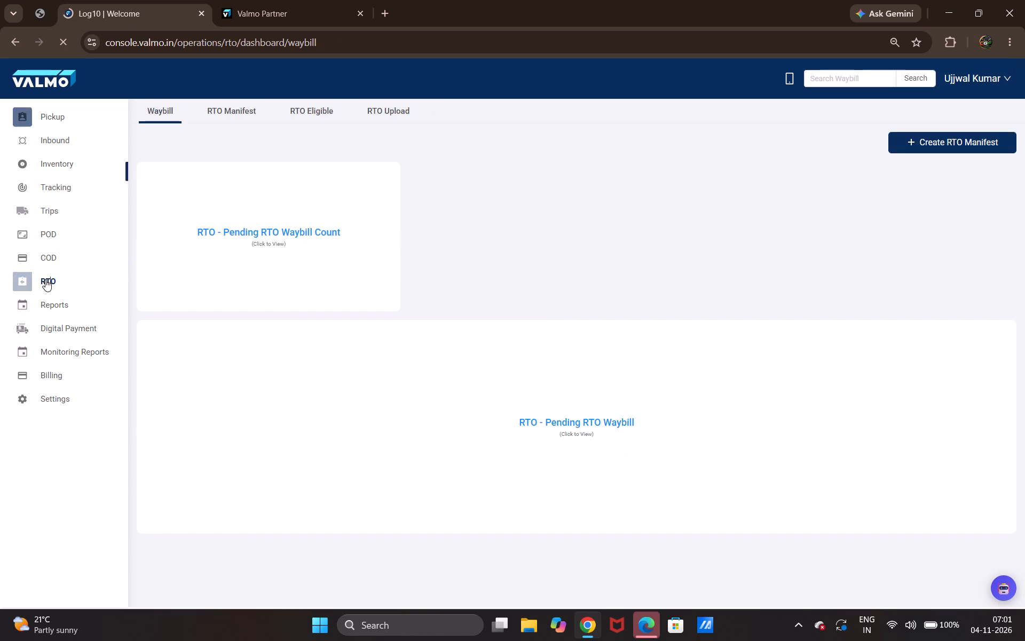
left_click(241, 244)
left_click(559, 416)
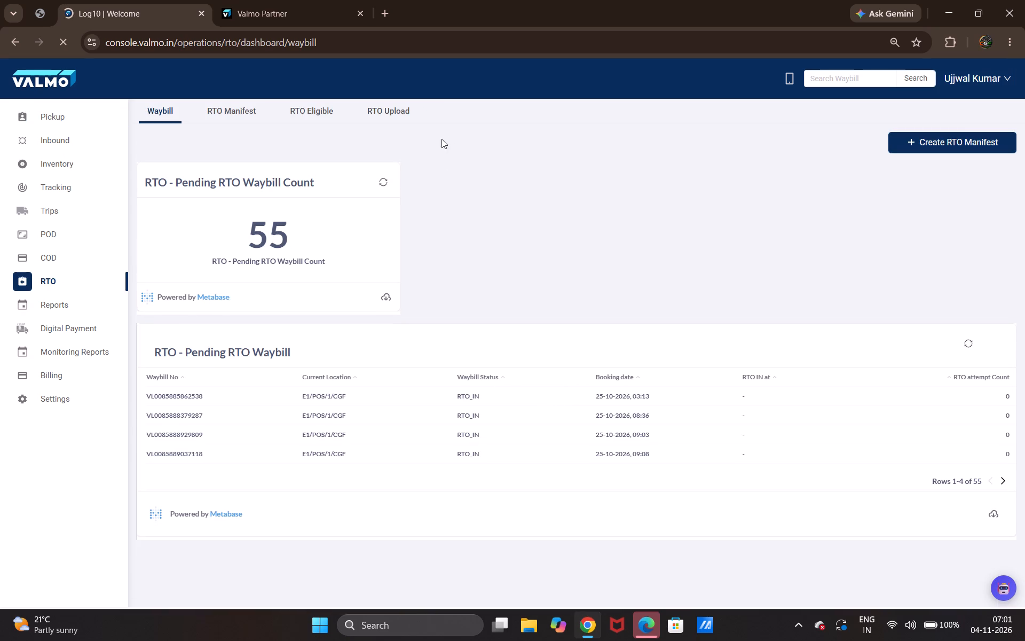
scroll(215, 431, "down", 3)
Download the RTO bulk upload sample file and open it in Excel with editing enabled.
left_click(384, 105)
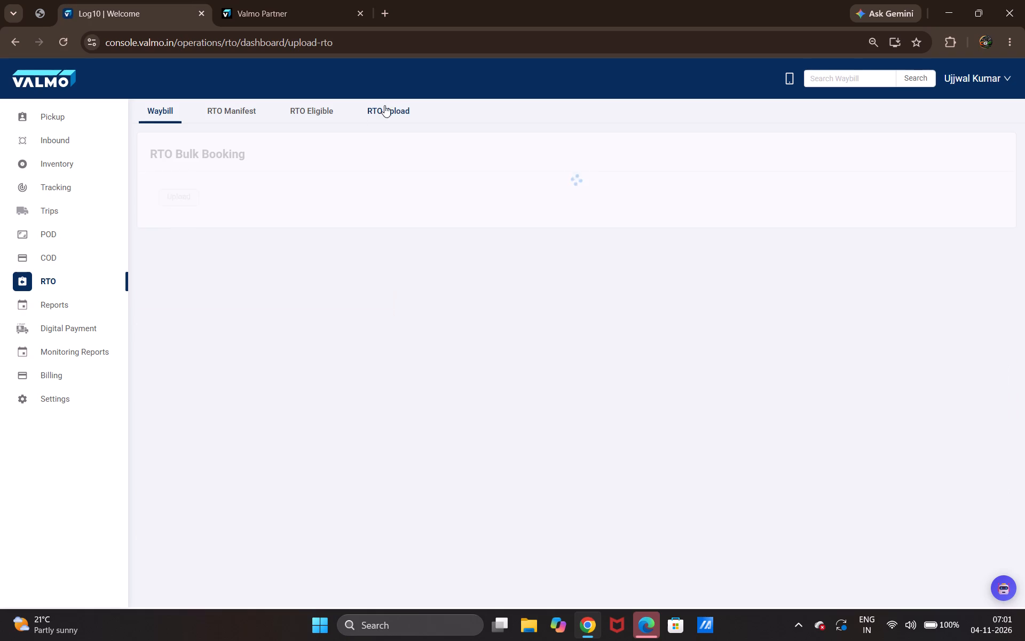
left_click(629, 228)
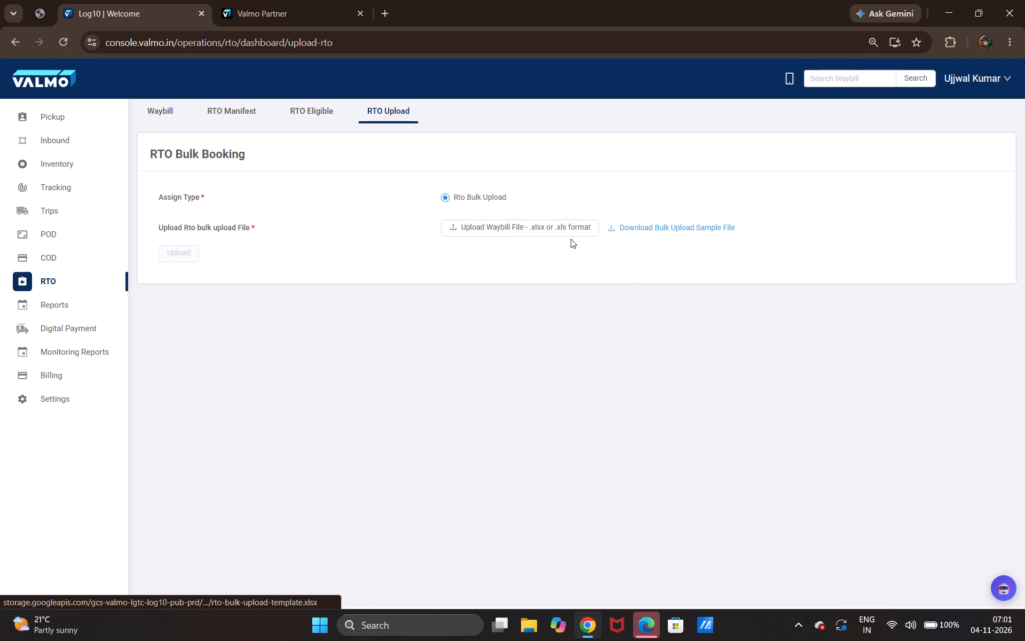
left_click(958, 42)
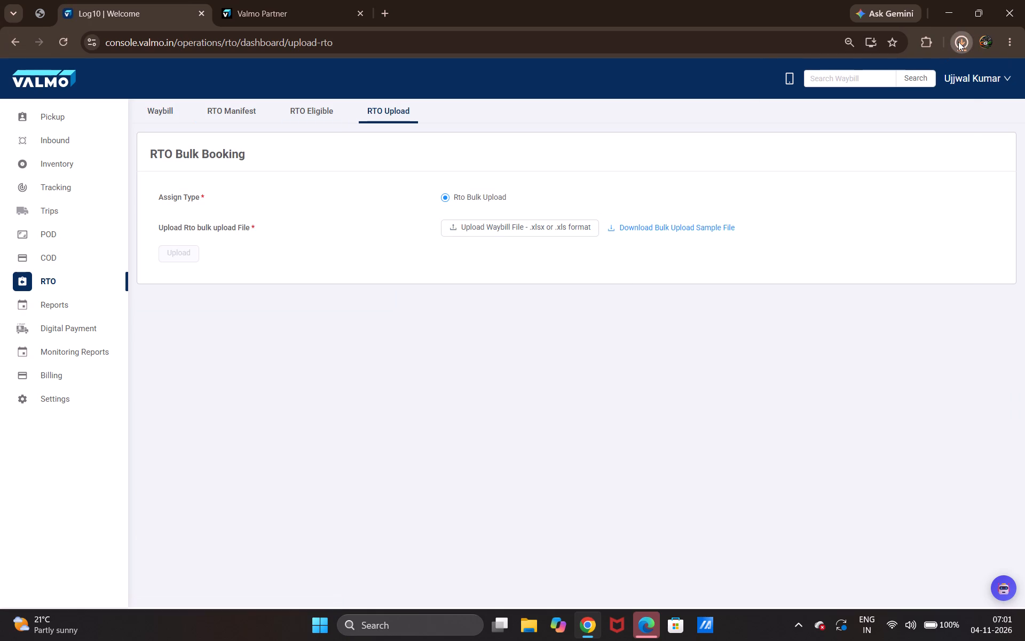
left_click(819, 108)
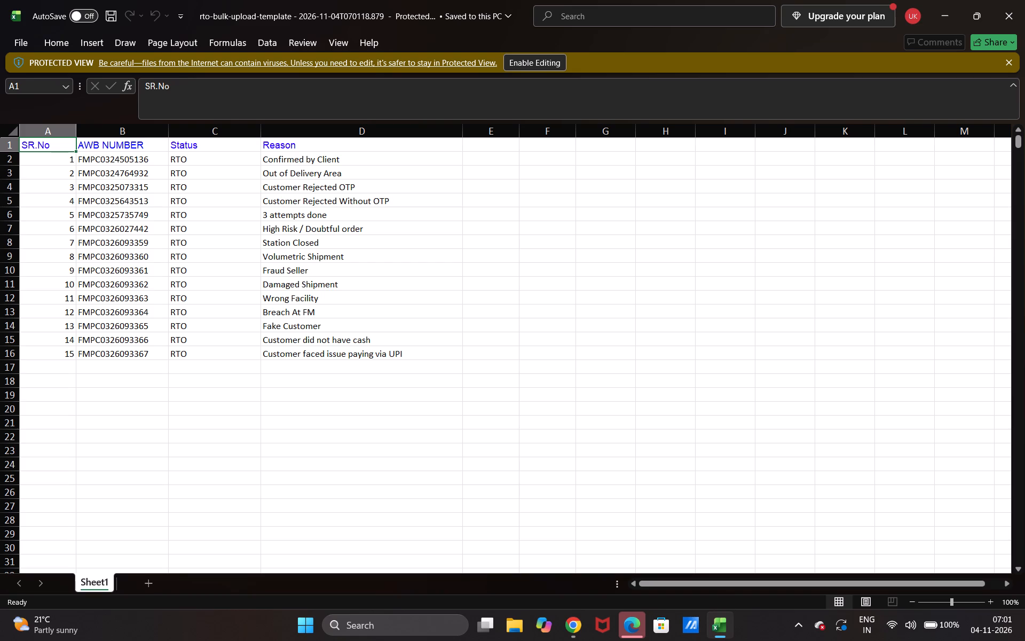
left_click(542, 73)
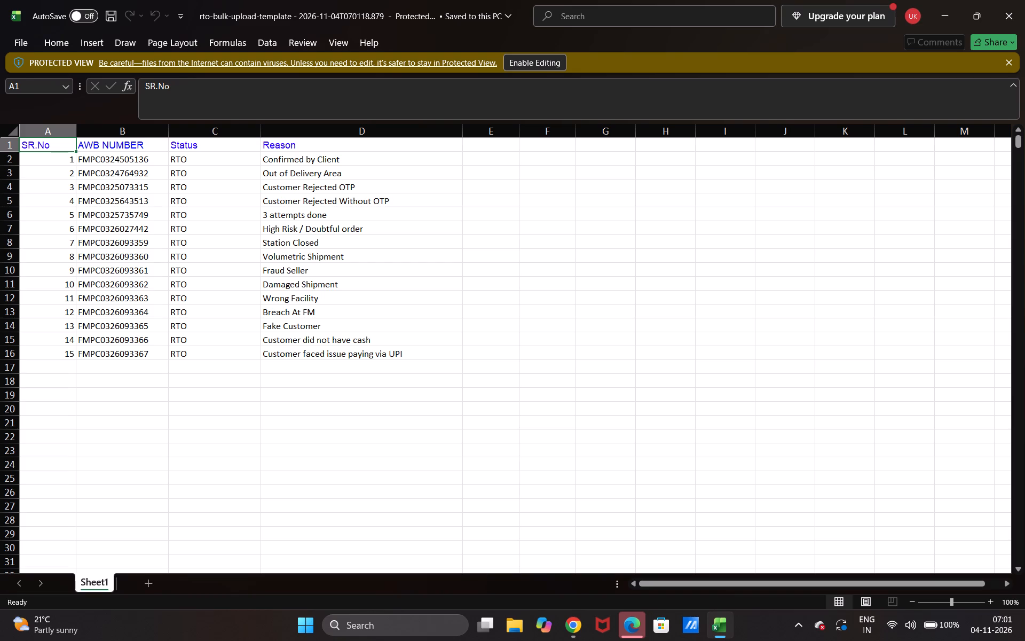
left_click(538, 61)
left_click(130, 204)
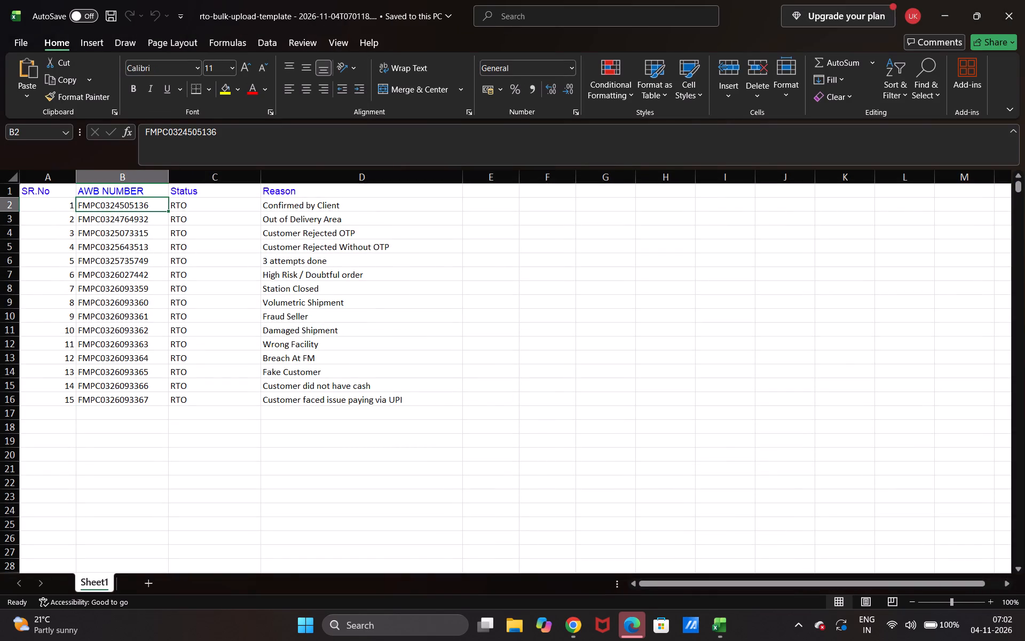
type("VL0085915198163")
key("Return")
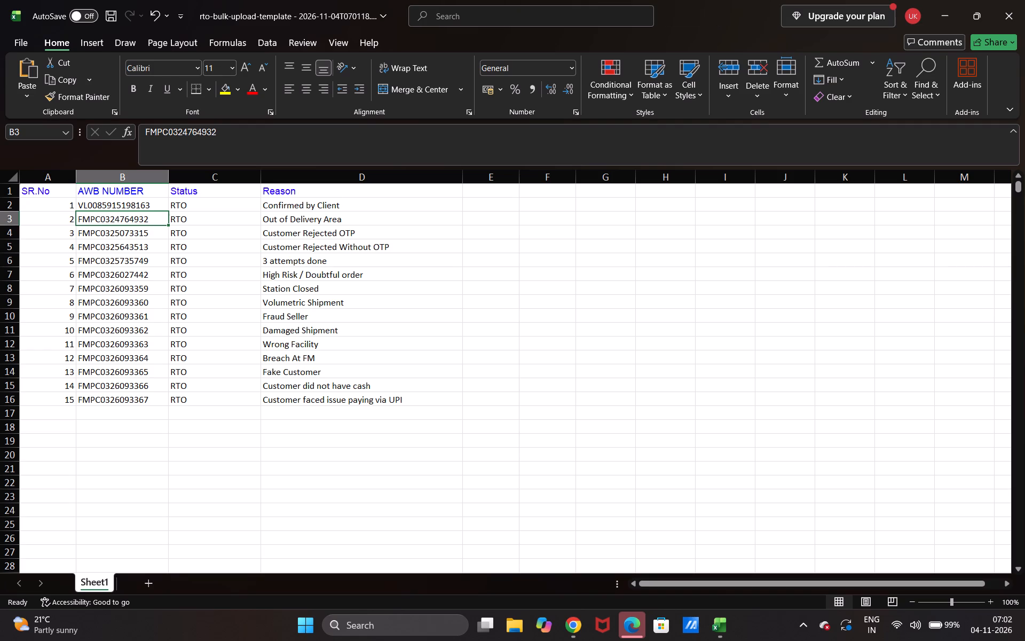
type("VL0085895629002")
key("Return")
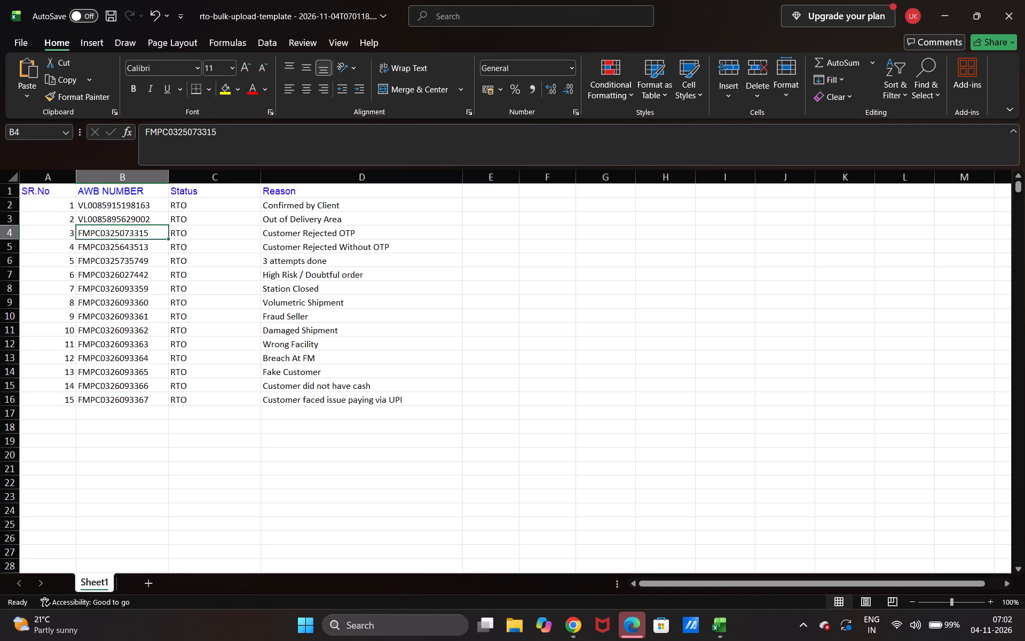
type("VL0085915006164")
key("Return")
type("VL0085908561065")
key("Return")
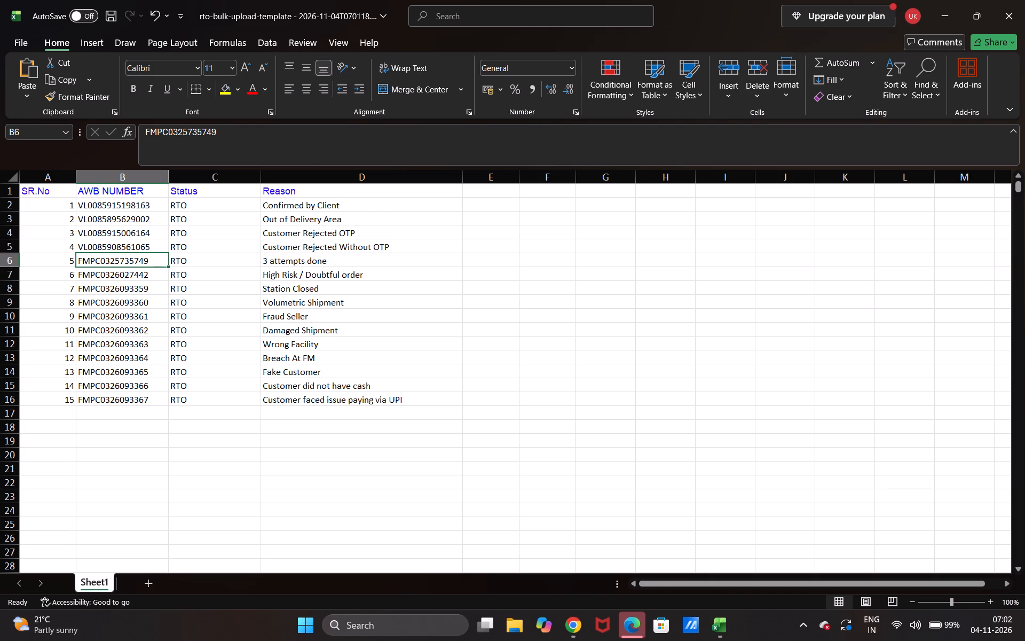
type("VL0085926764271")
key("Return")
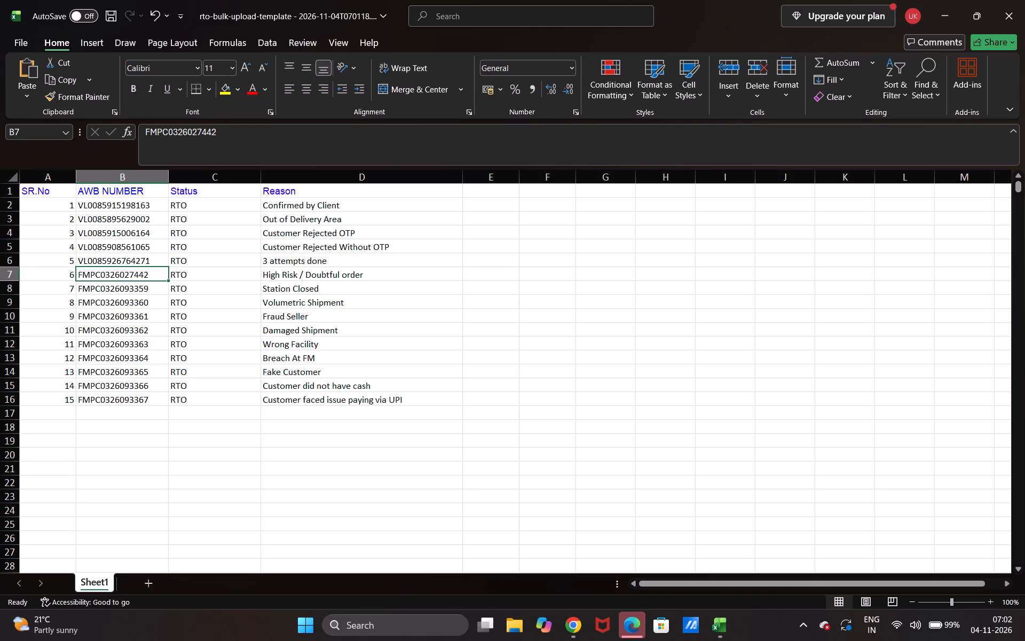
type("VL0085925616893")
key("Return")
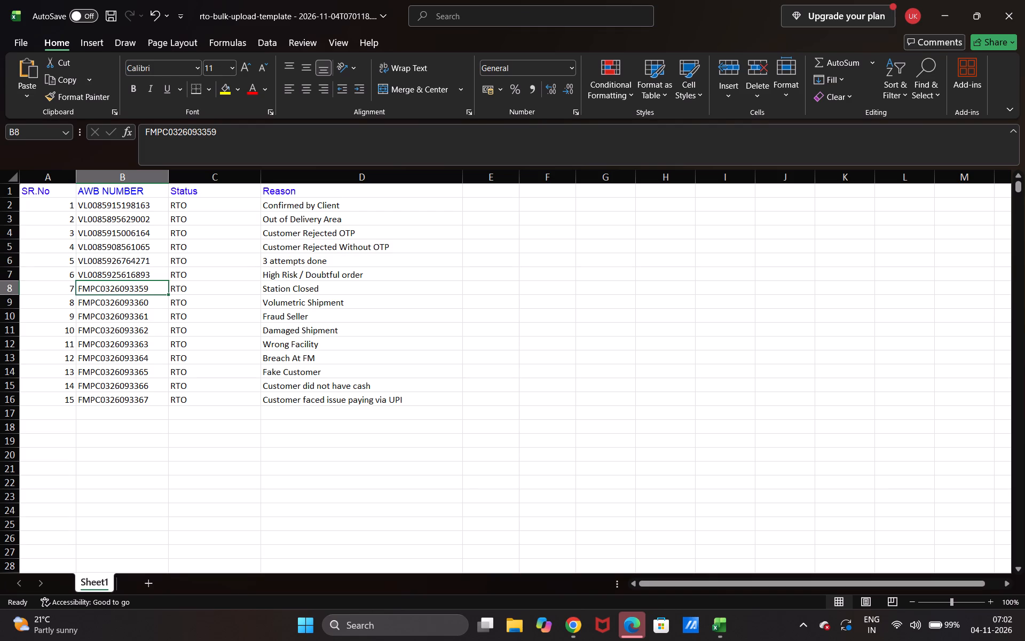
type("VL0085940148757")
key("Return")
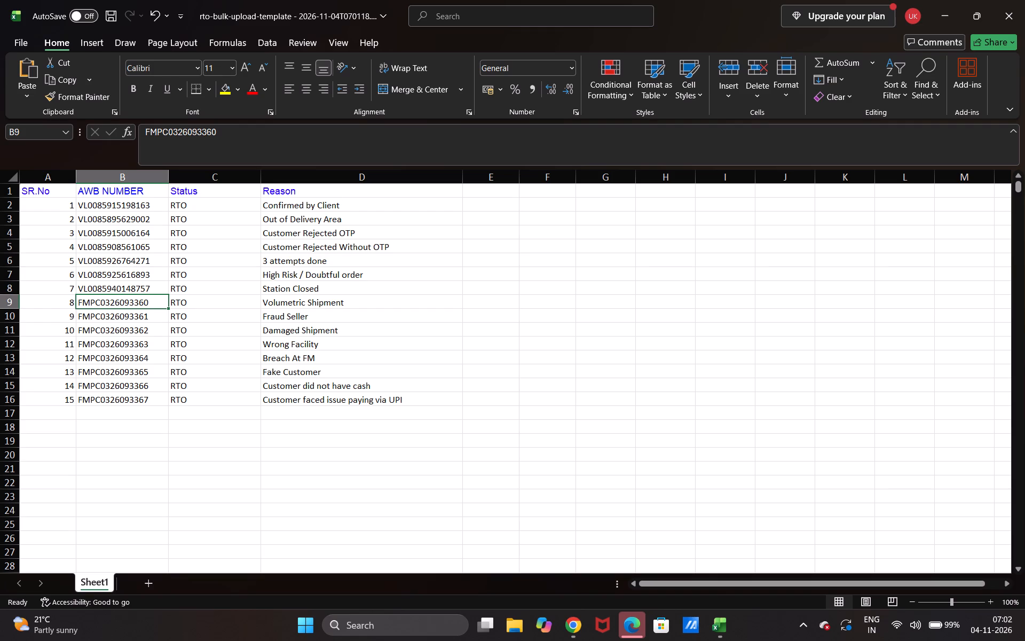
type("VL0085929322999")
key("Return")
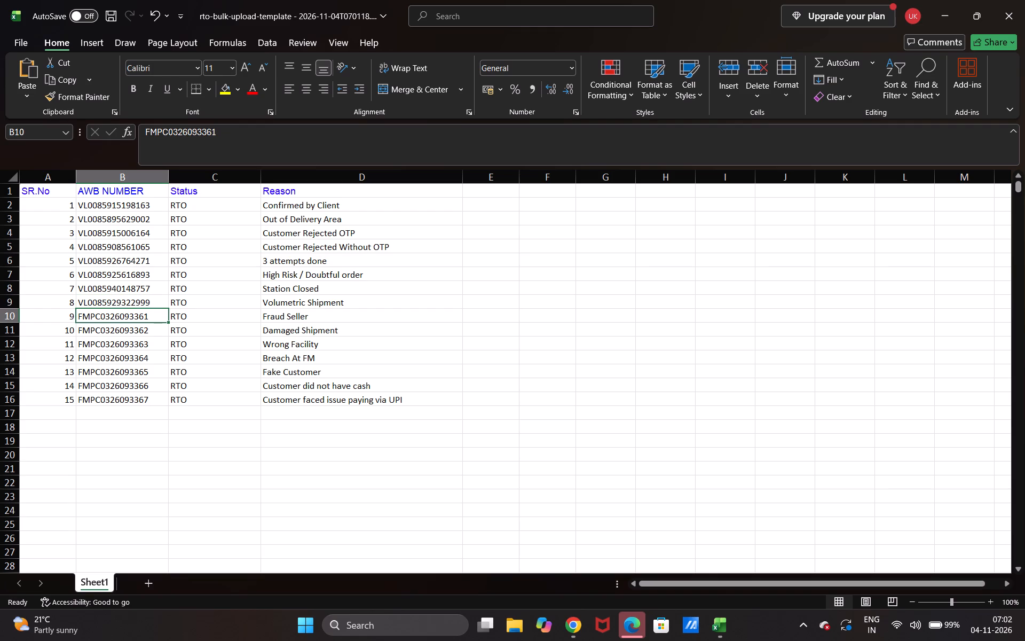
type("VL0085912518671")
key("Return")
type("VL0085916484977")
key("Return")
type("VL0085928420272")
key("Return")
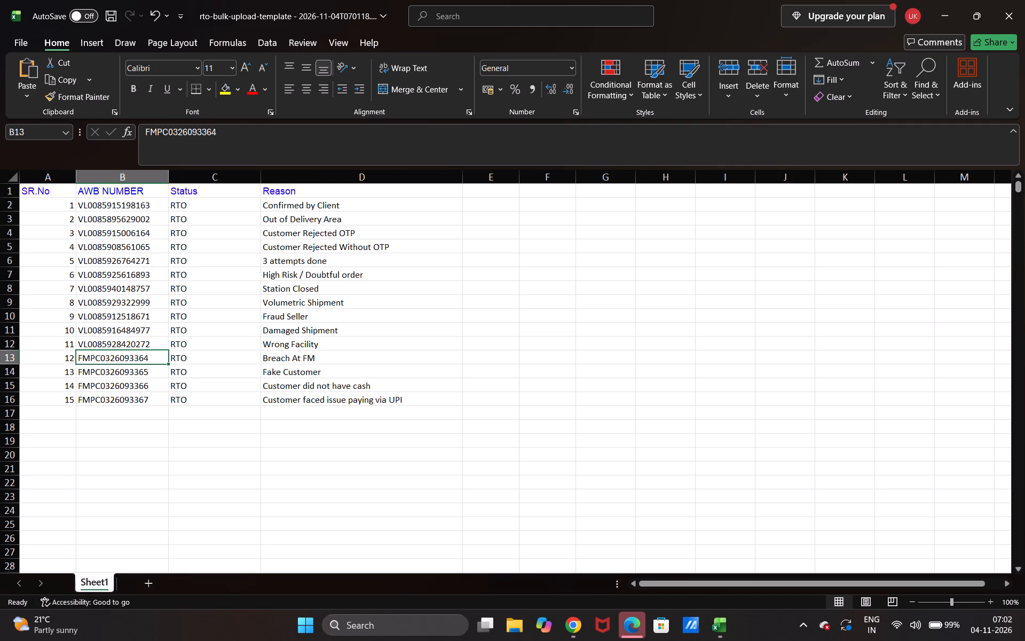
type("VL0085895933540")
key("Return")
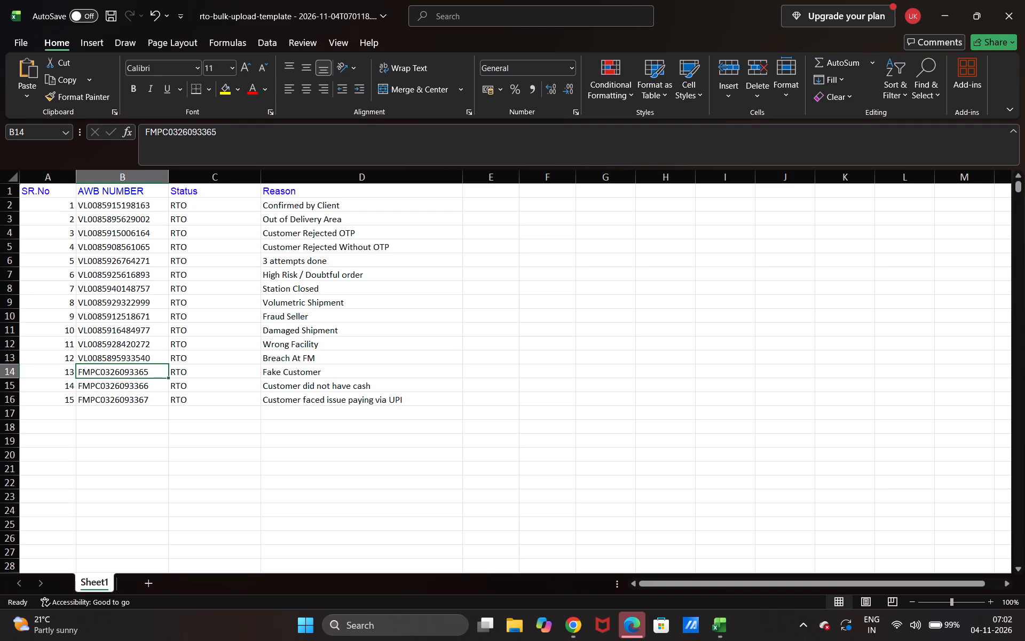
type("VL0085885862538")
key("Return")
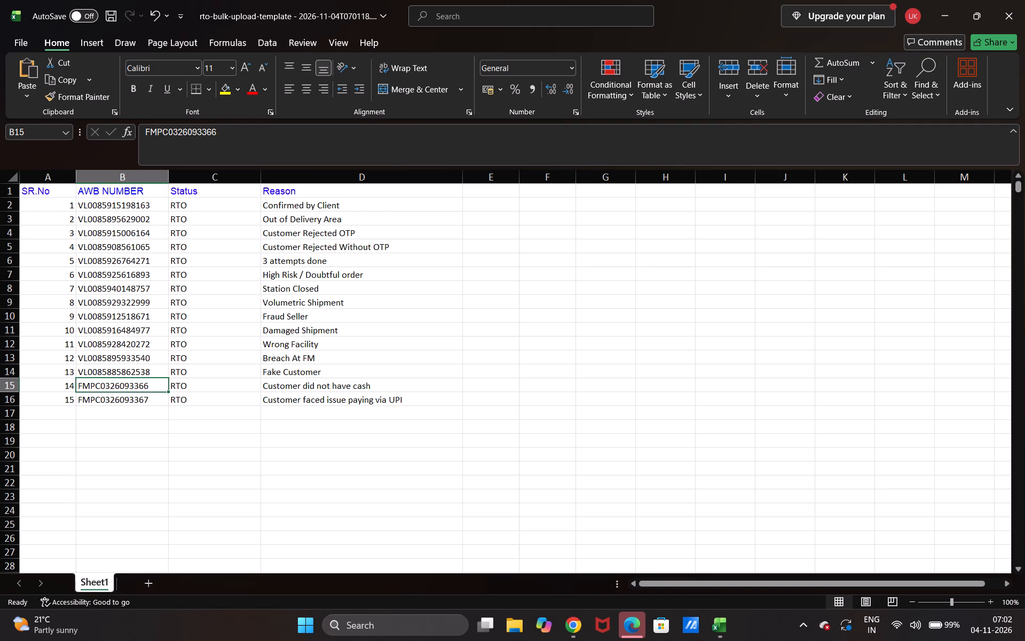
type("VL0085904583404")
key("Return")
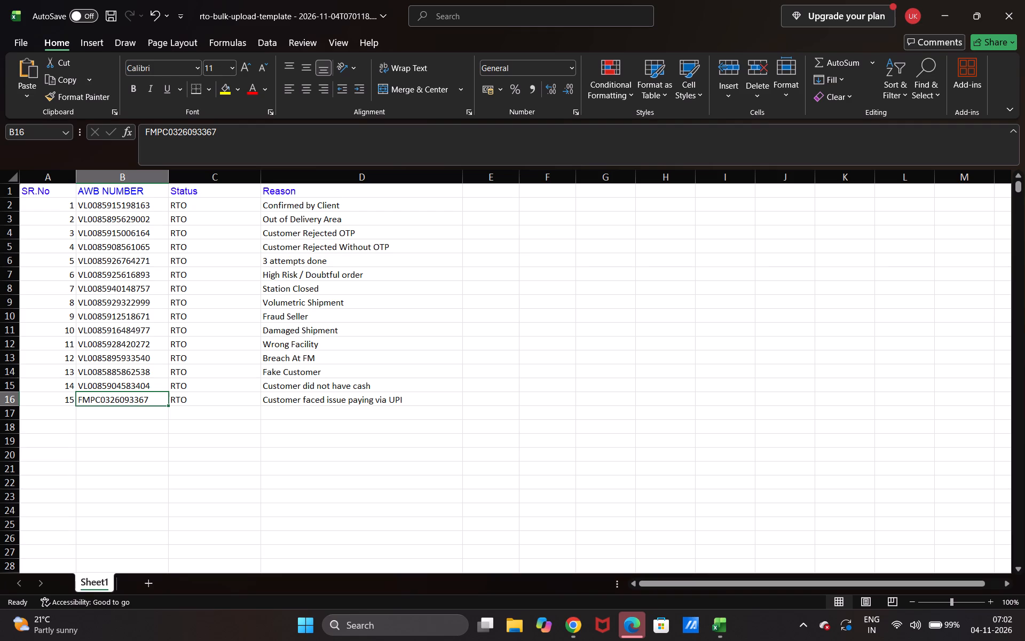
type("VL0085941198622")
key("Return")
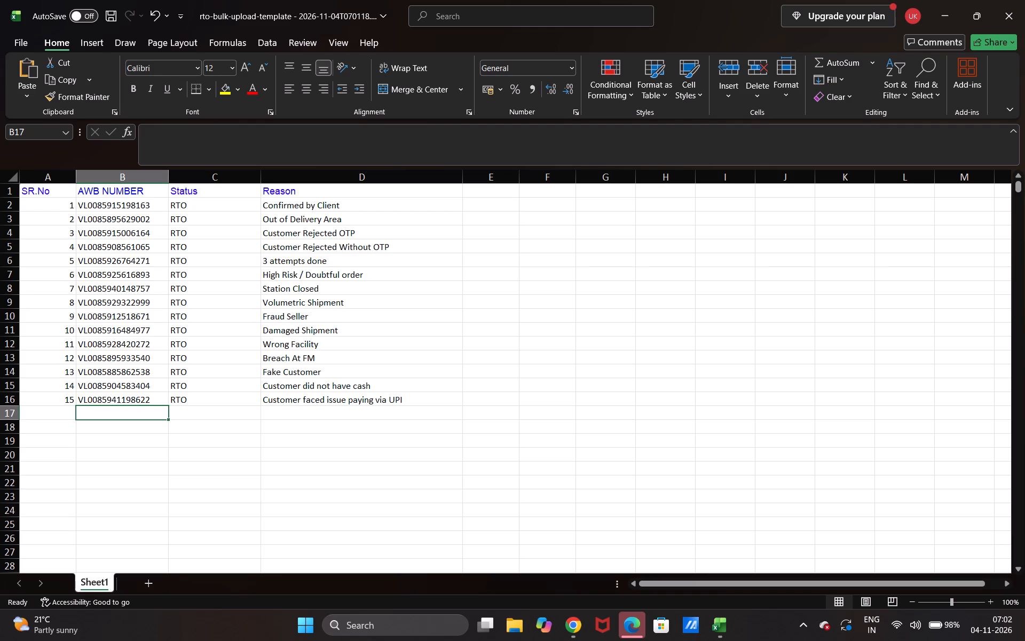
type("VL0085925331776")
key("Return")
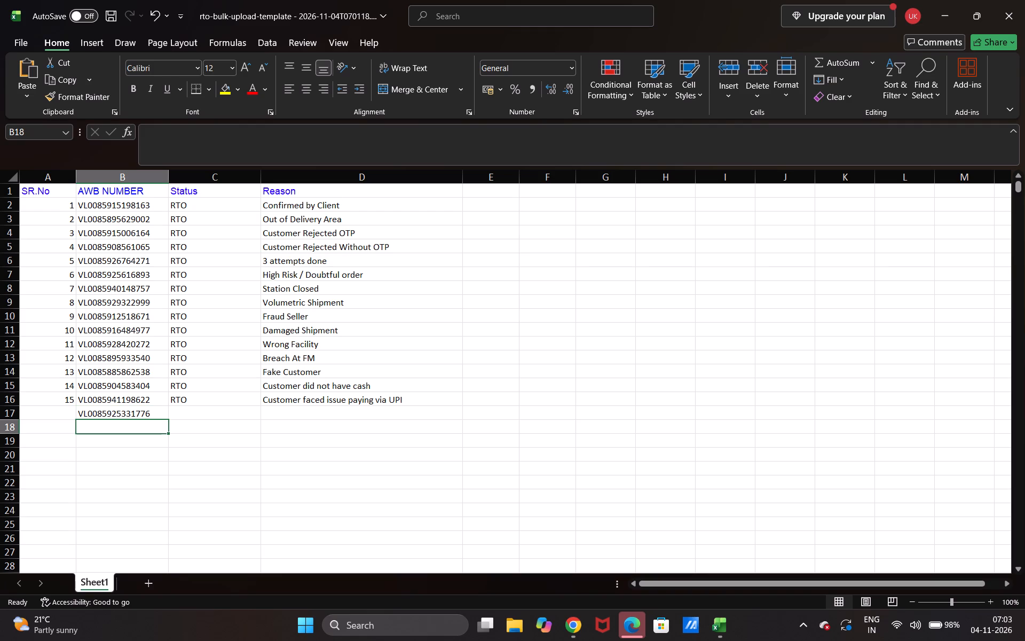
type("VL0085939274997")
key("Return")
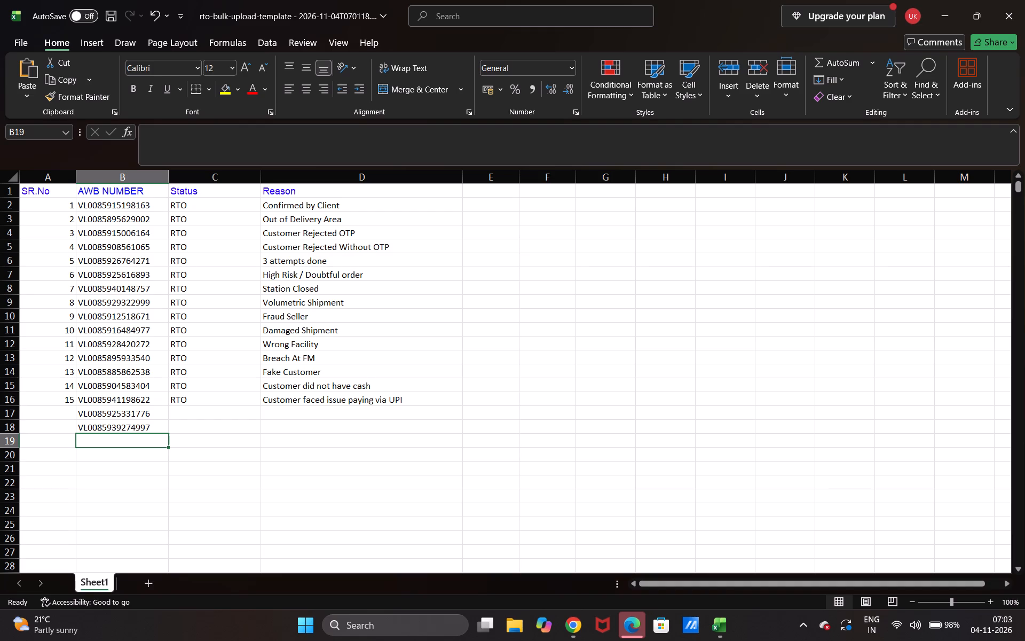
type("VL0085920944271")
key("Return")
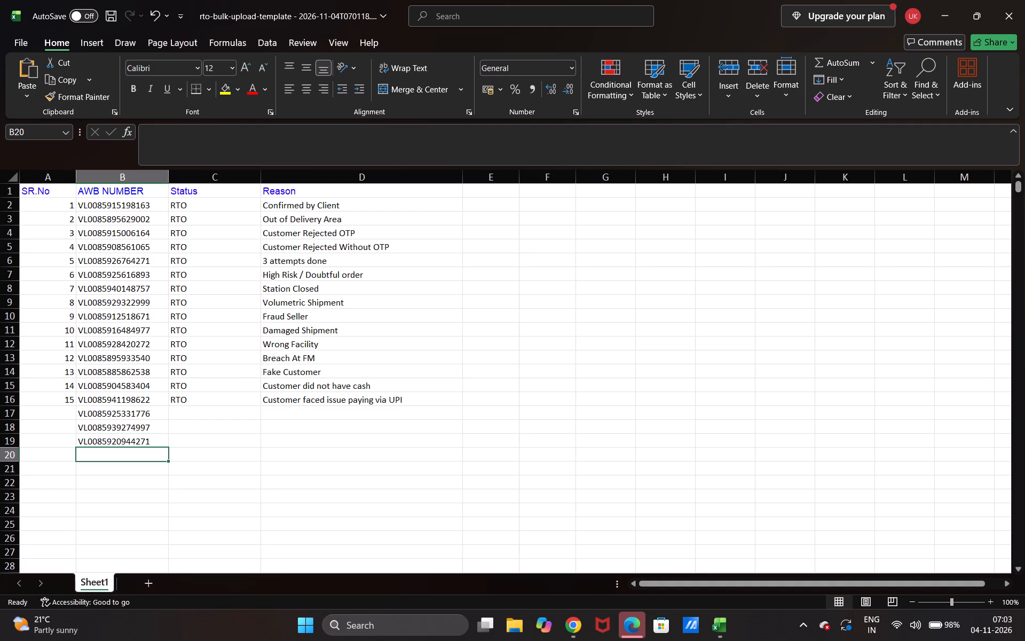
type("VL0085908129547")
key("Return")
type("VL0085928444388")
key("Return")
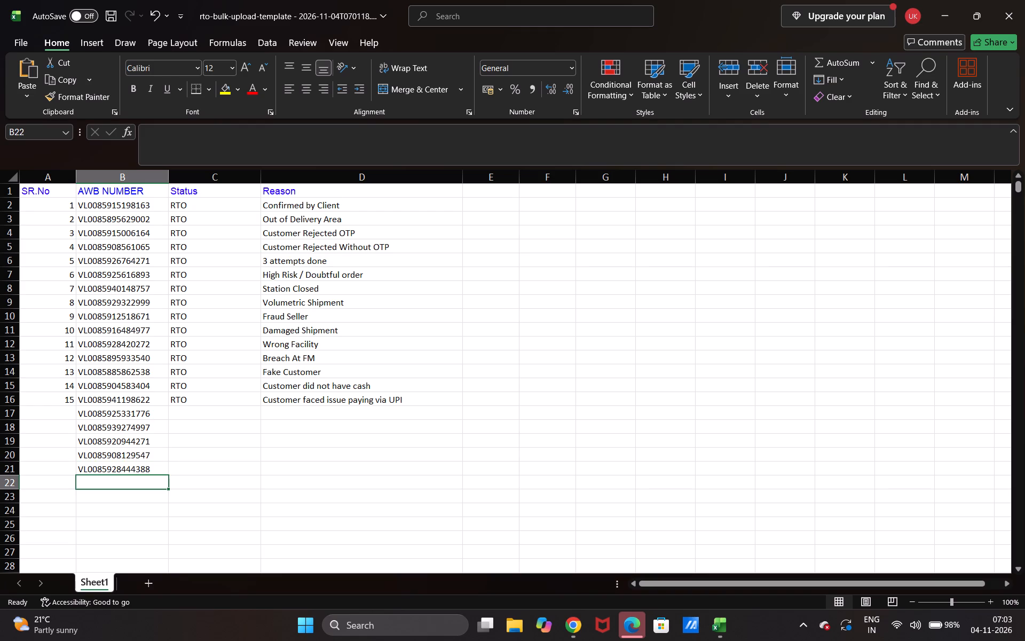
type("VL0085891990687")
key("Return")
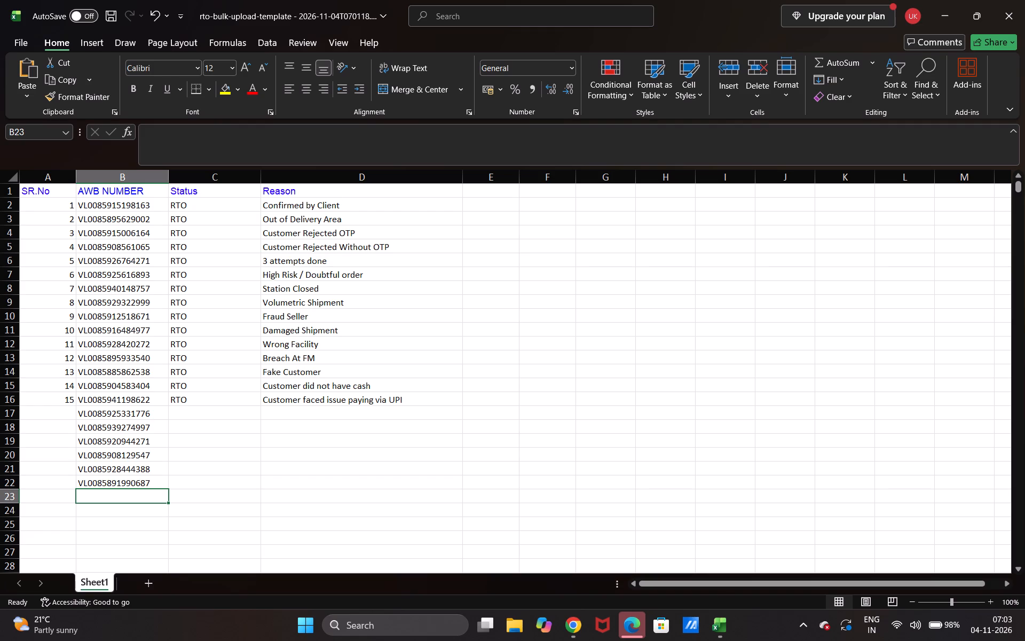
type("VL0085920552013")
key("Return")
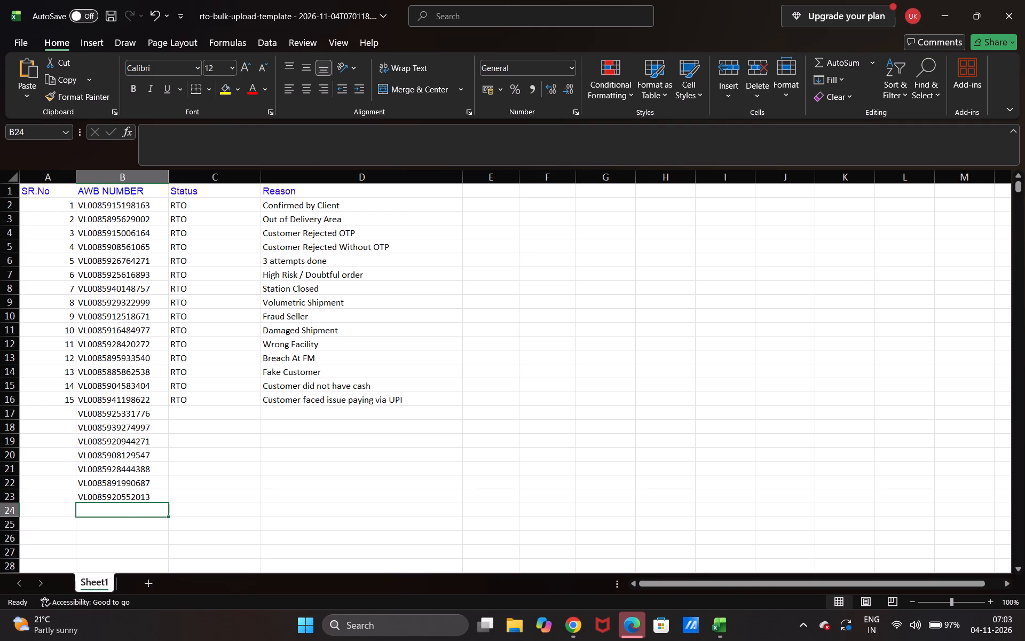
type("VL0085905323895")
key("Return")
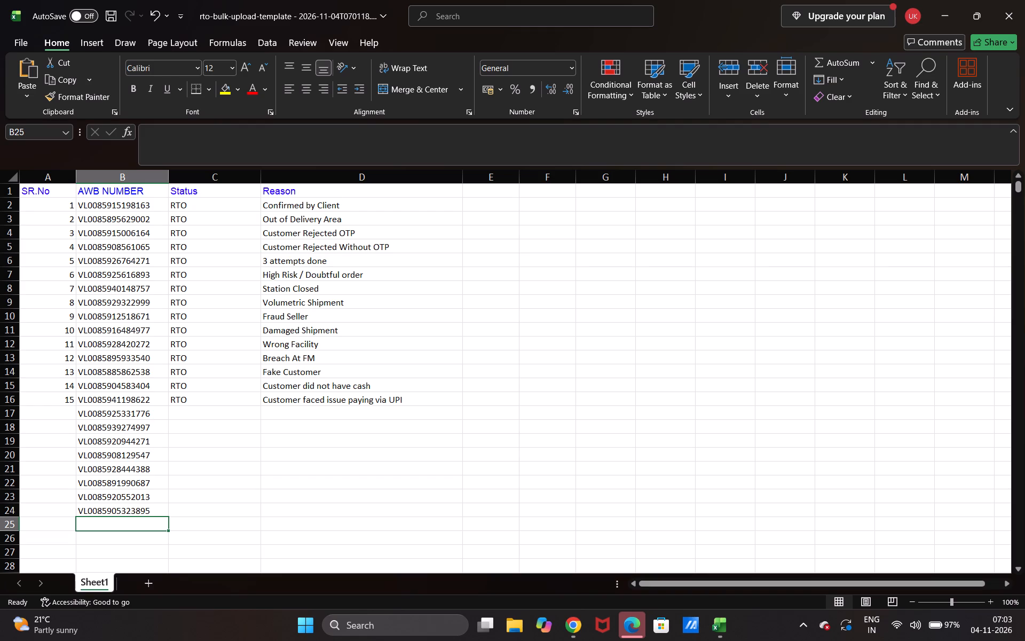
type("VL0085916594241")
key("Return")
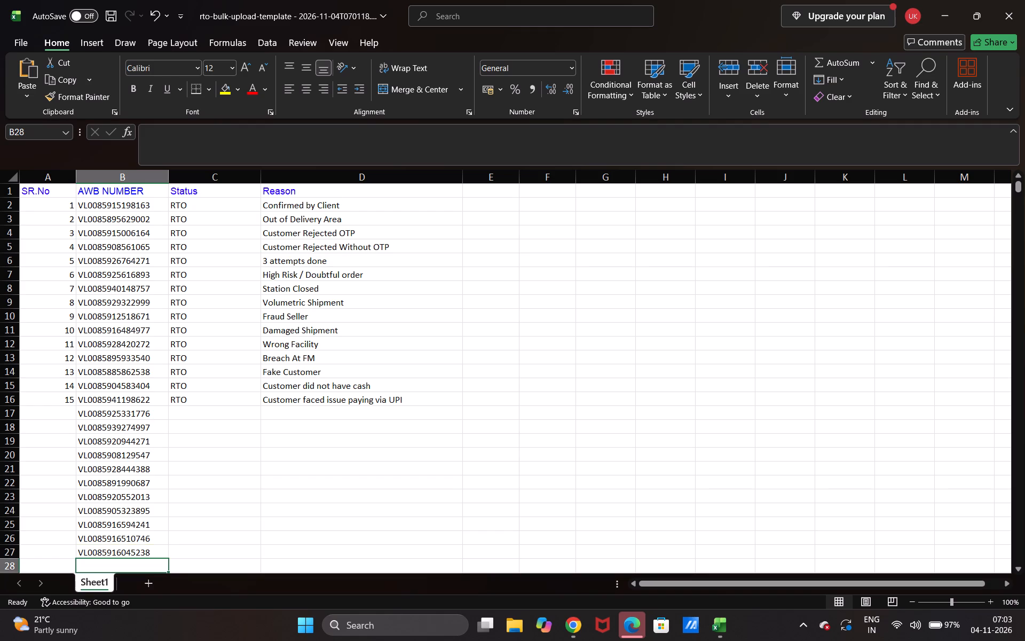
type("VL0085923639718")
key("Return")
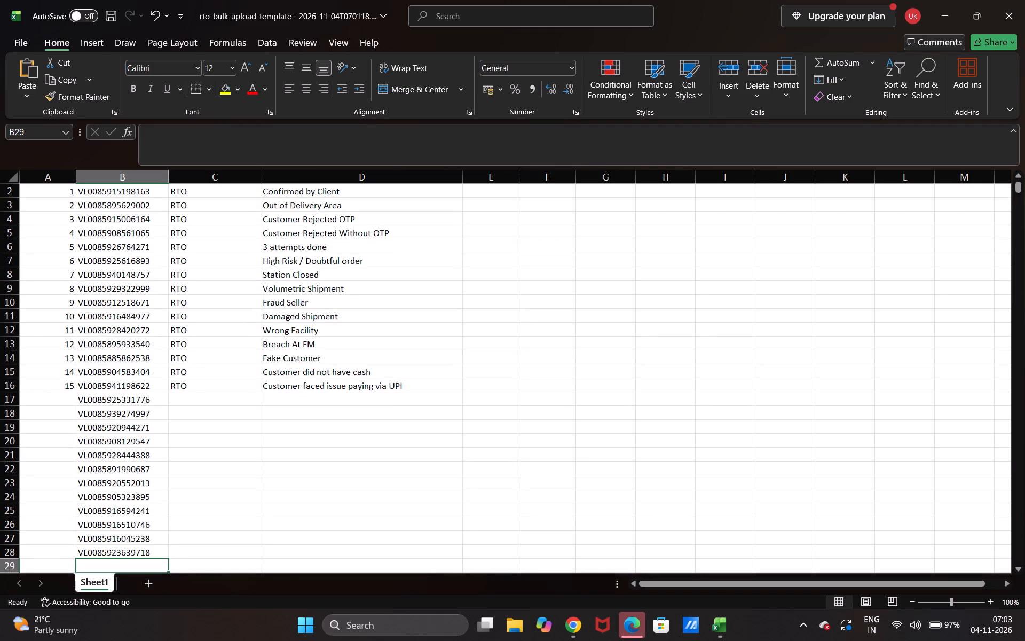
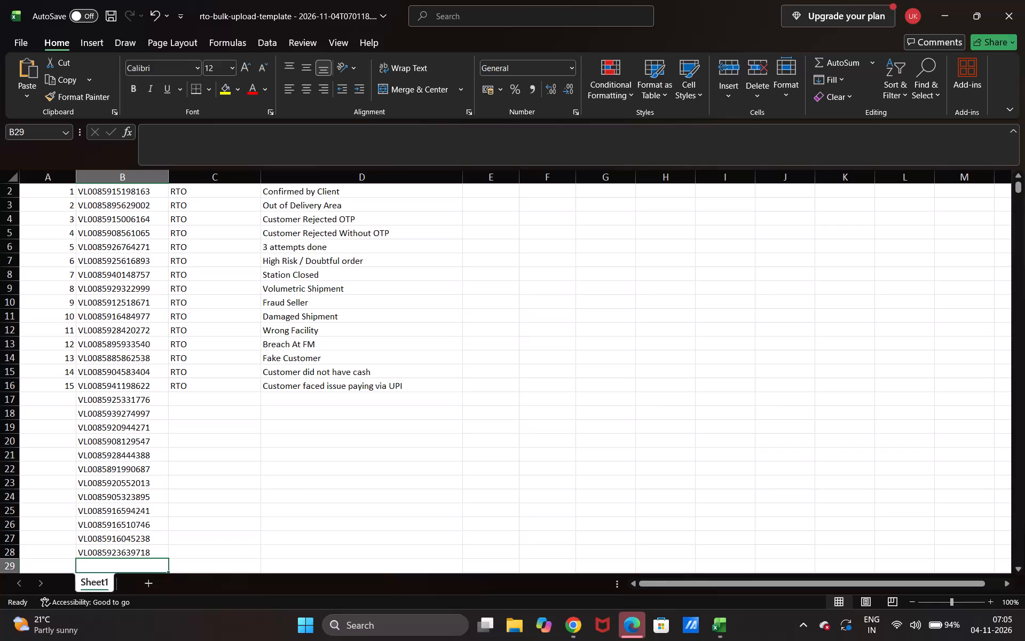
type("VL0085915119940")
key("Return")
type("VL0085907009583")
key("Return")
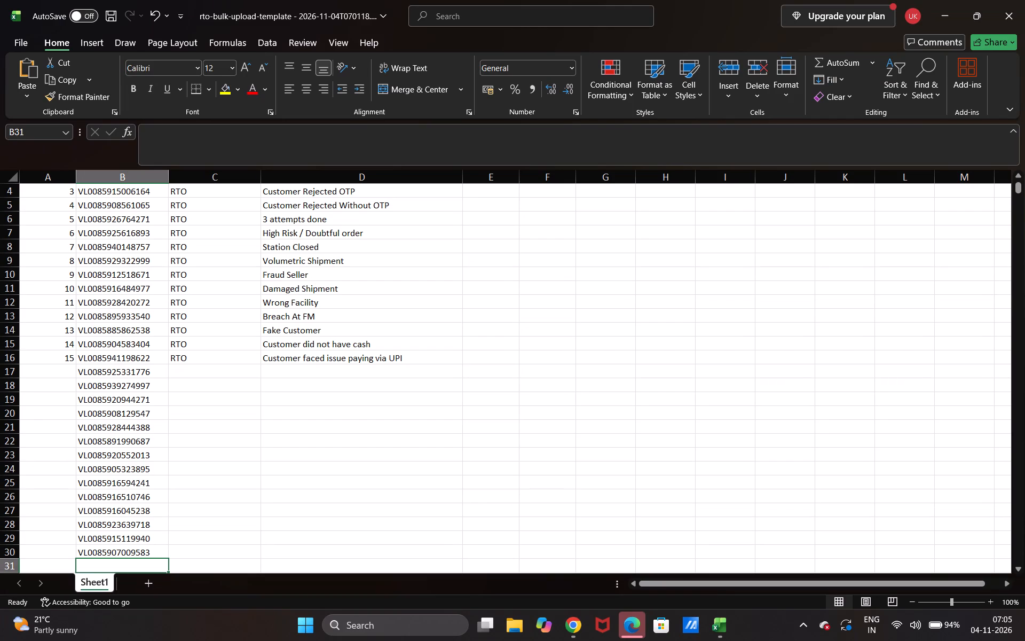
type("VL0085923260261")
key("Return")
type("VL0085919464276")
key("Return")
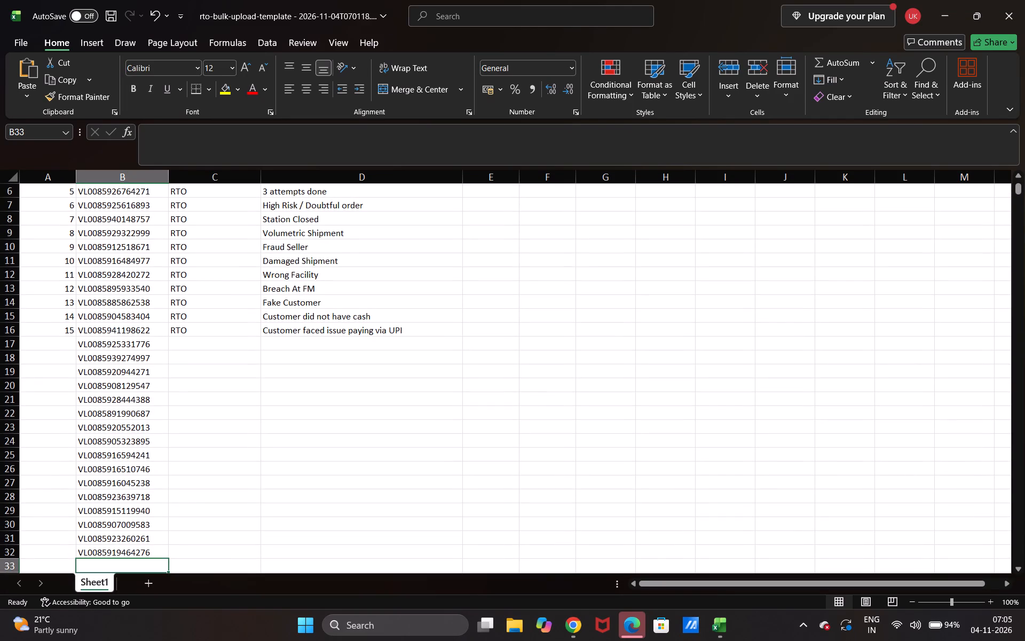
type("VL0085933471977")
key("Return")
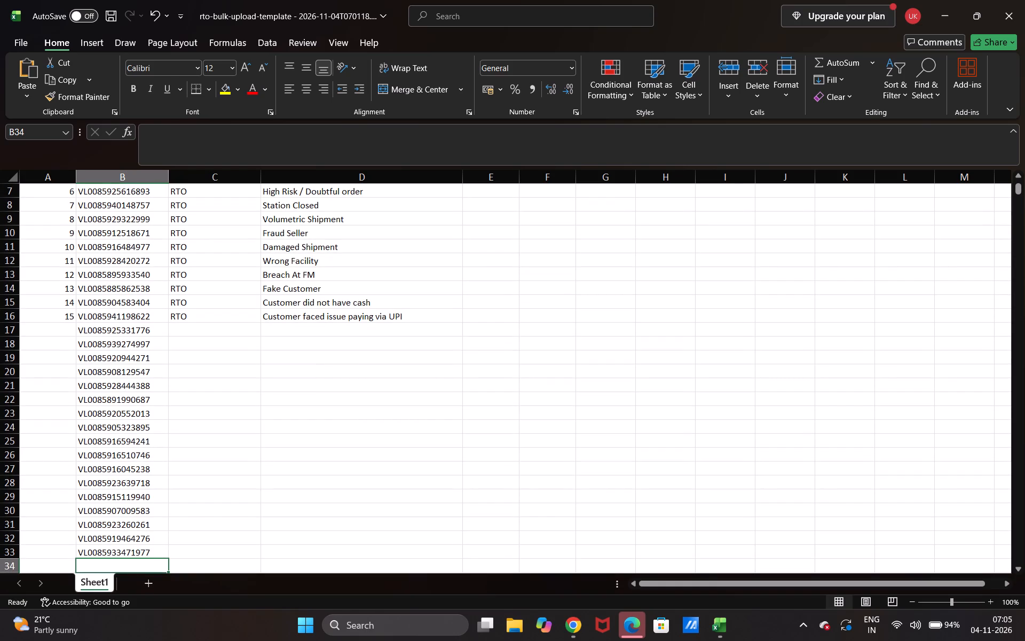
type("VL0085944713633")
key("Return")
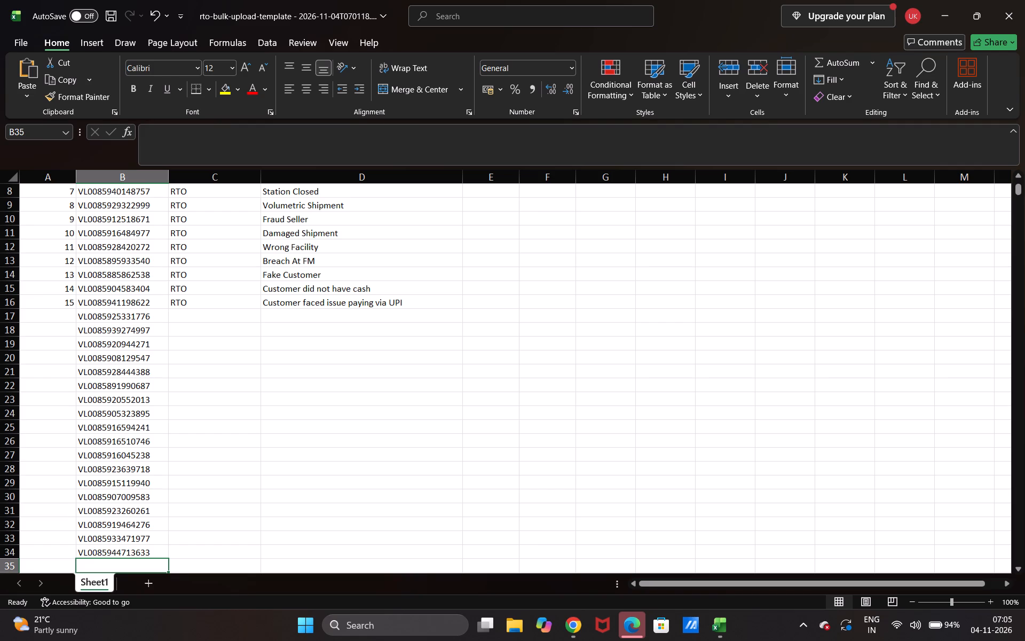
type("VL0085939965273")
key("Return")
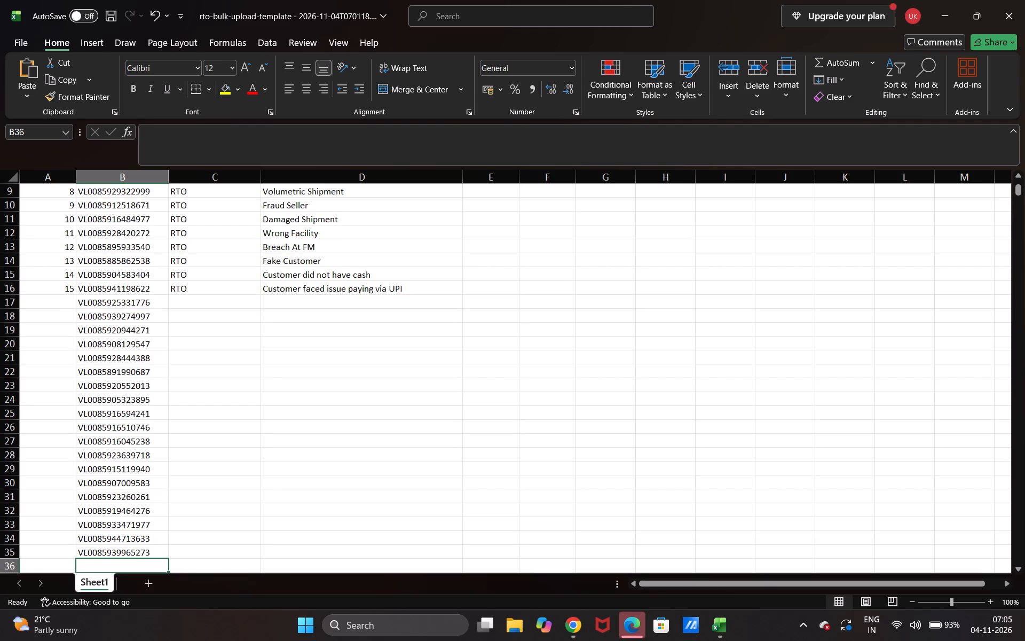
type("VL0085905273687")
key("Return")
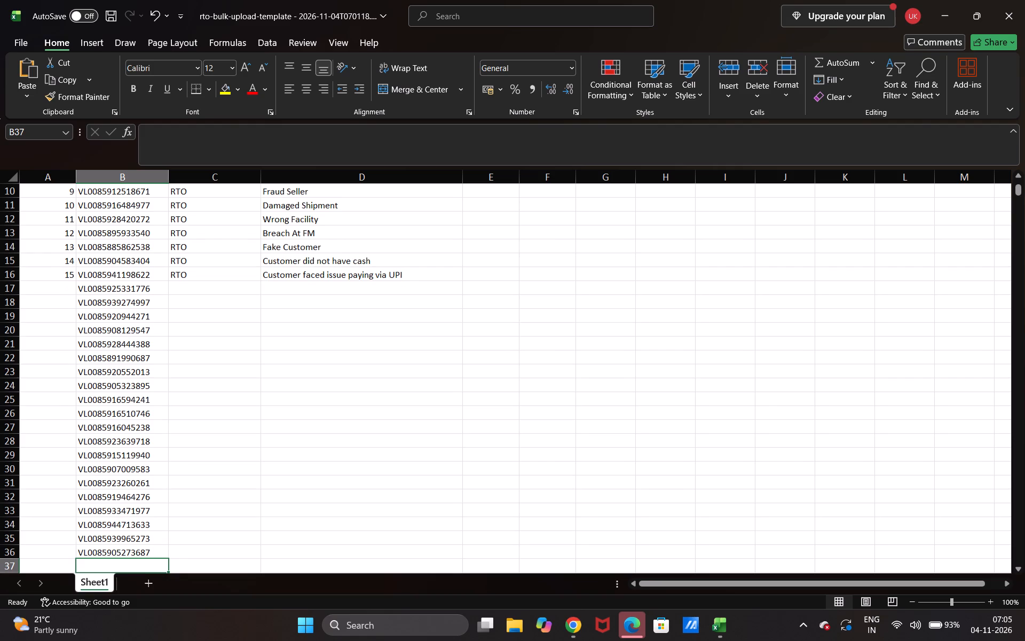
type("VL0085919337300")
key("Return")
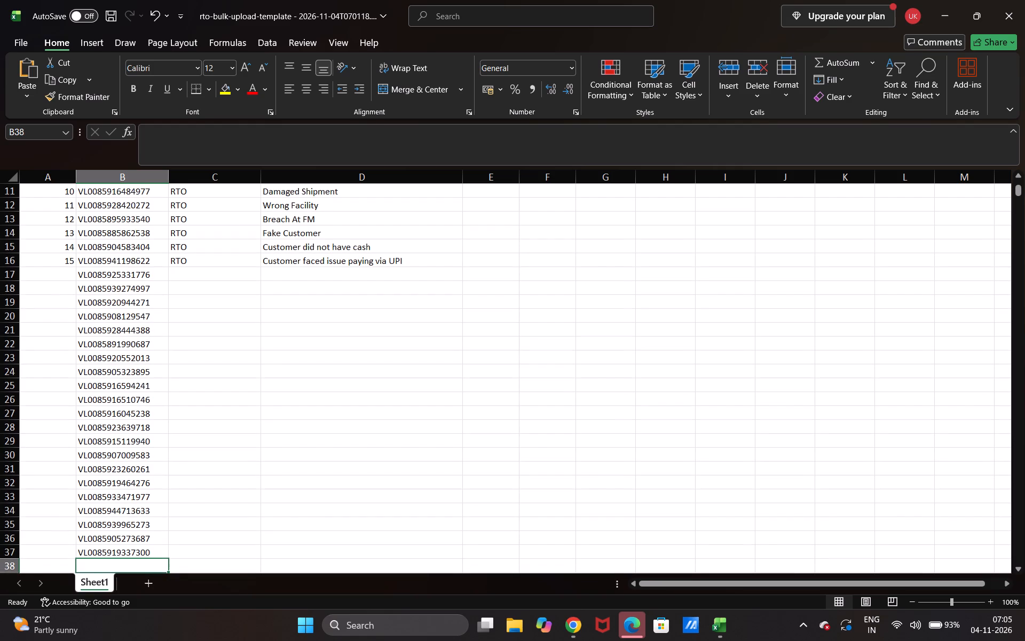
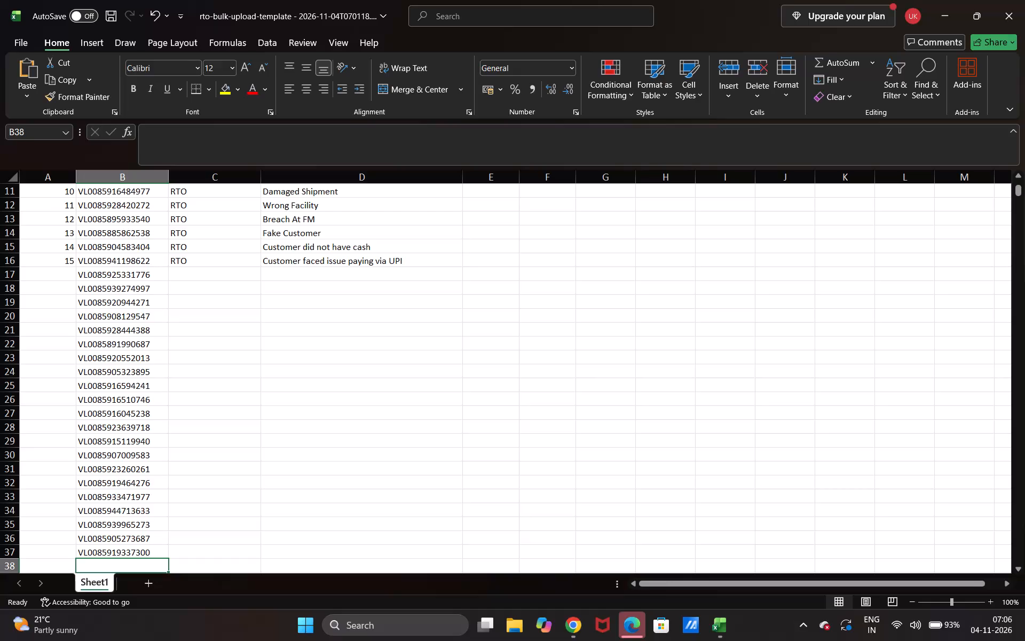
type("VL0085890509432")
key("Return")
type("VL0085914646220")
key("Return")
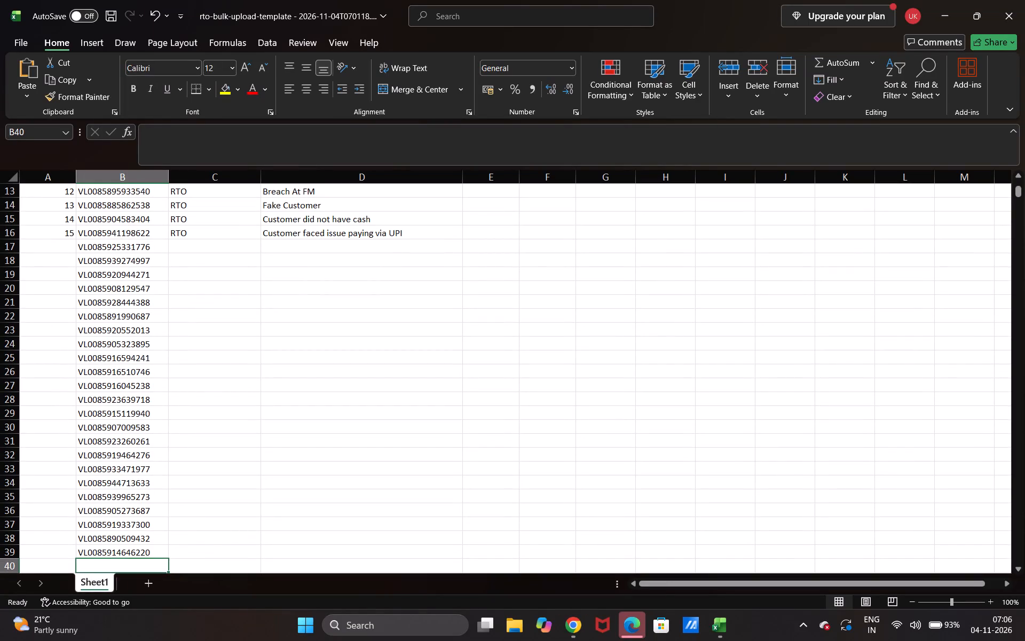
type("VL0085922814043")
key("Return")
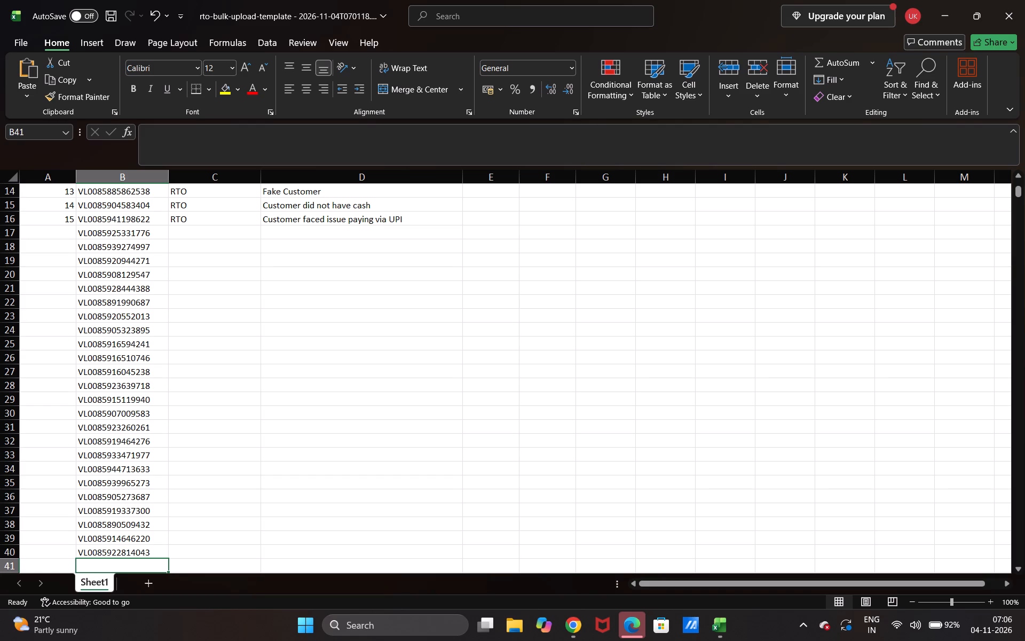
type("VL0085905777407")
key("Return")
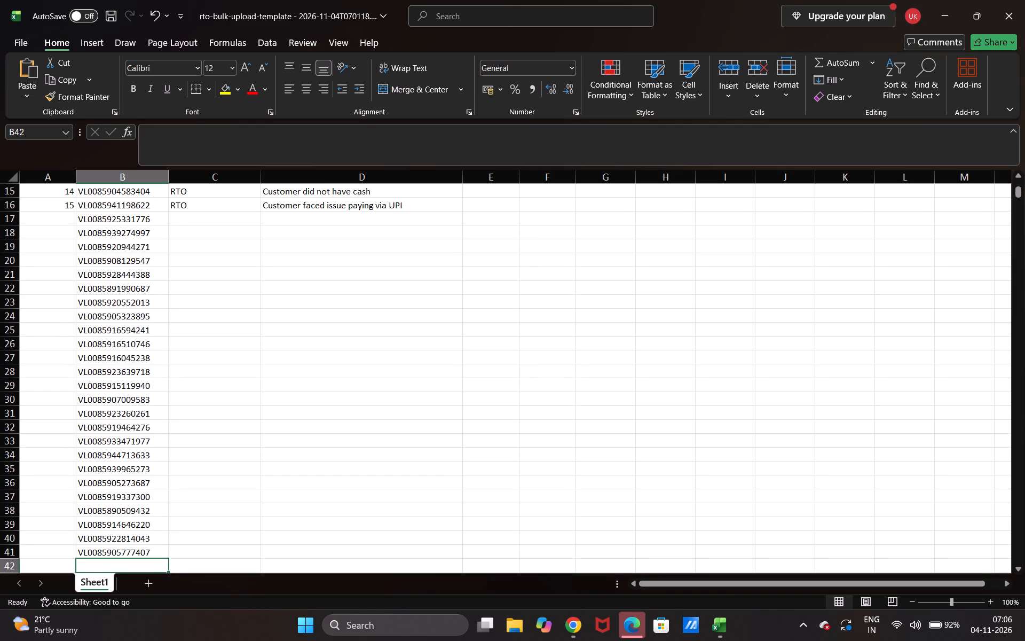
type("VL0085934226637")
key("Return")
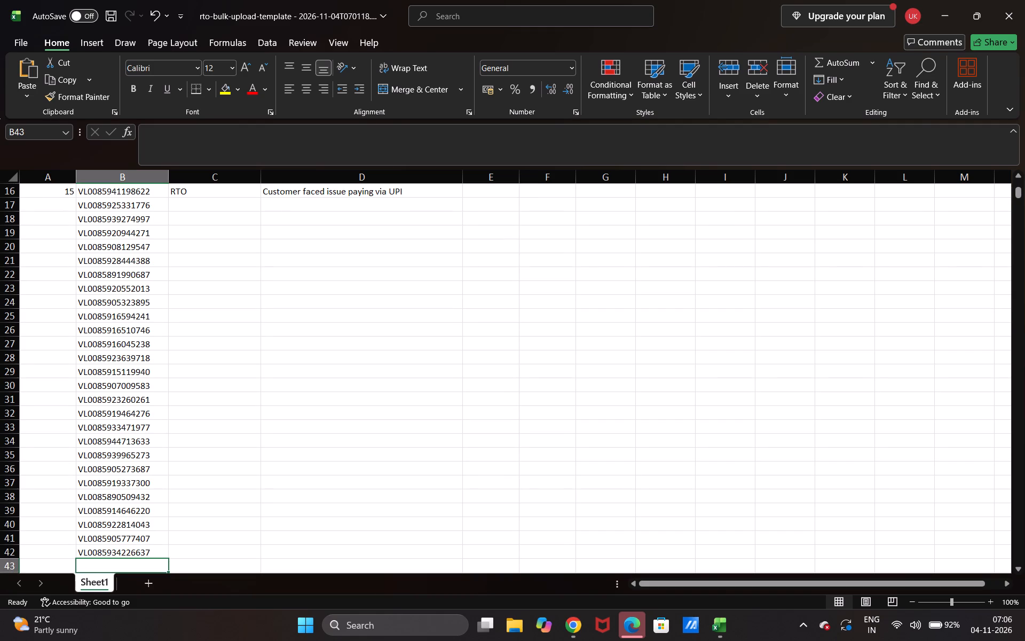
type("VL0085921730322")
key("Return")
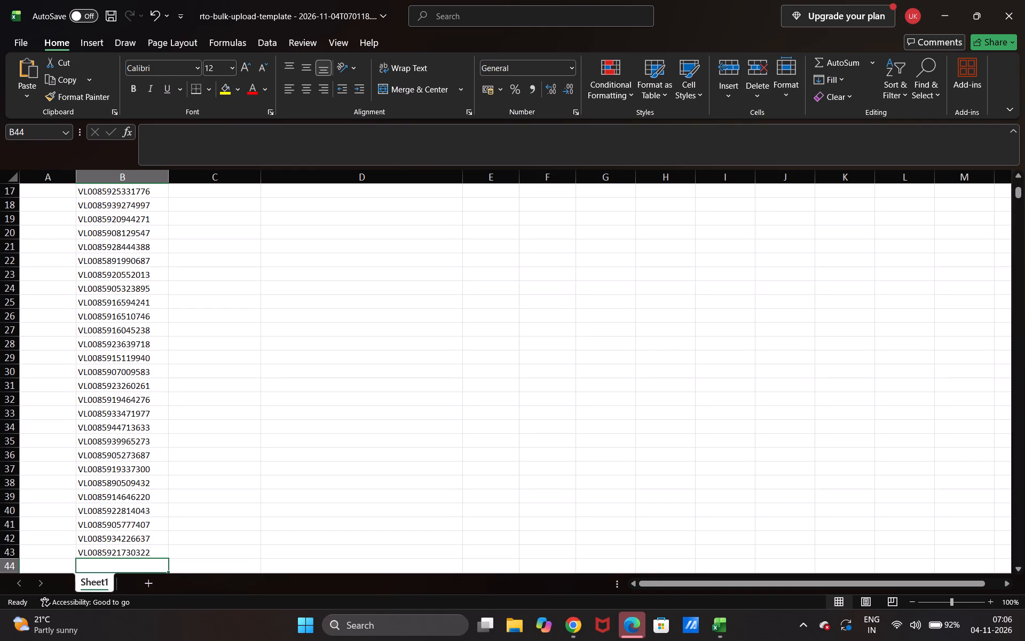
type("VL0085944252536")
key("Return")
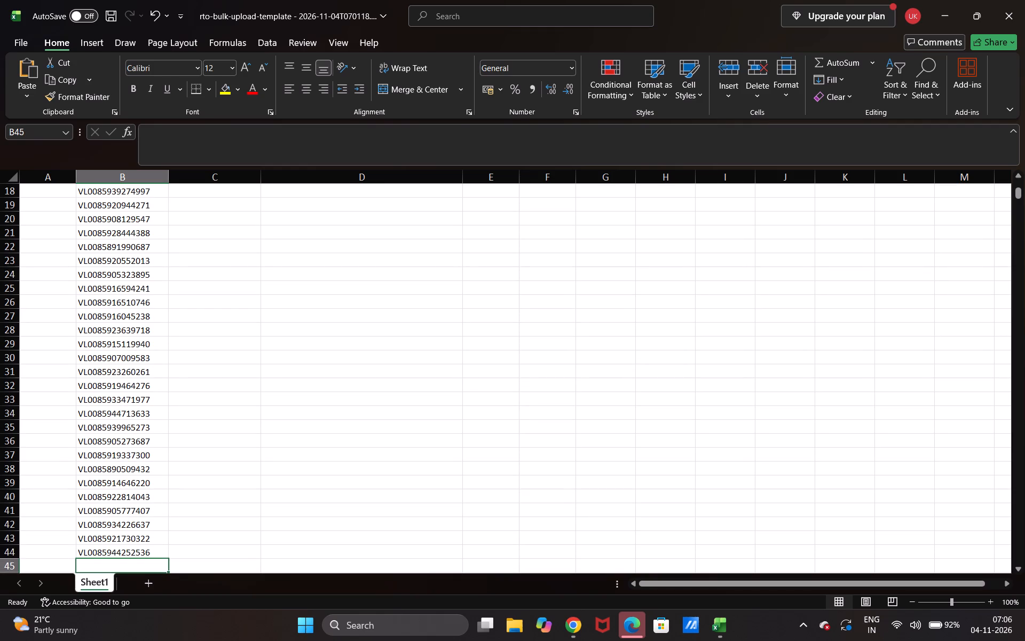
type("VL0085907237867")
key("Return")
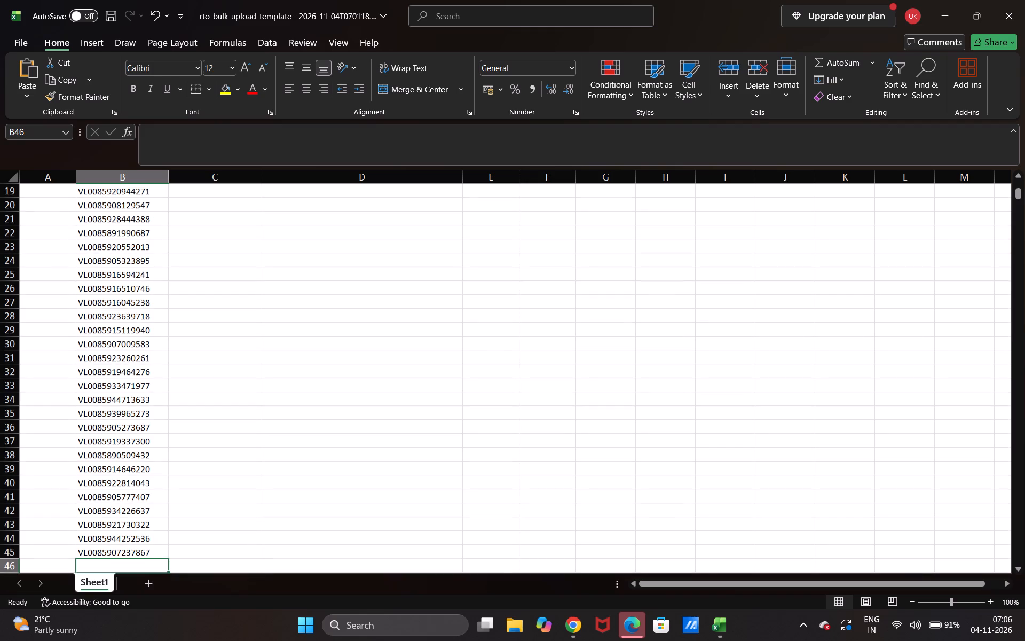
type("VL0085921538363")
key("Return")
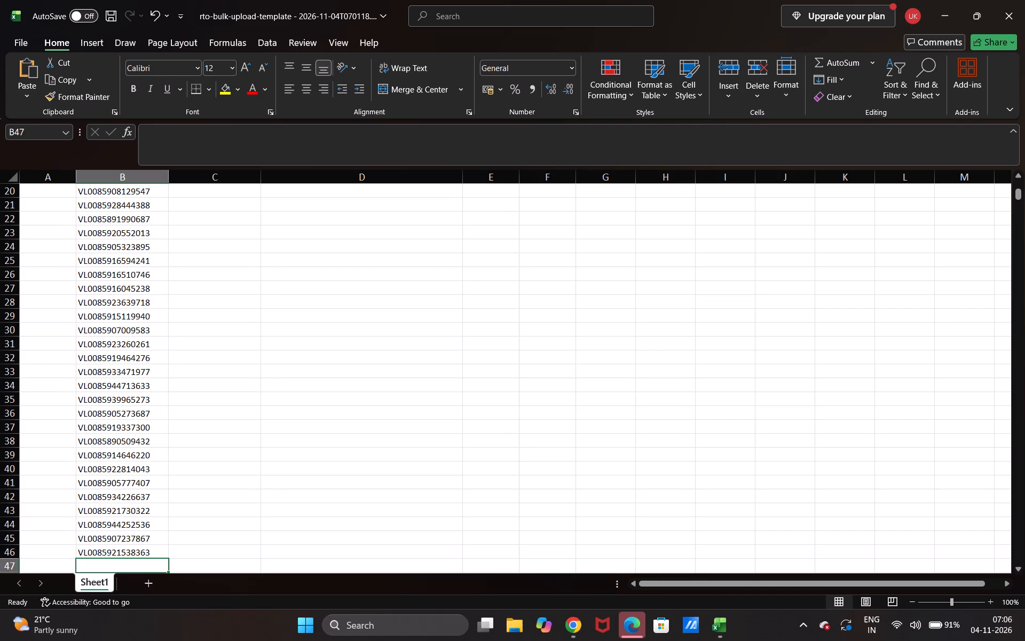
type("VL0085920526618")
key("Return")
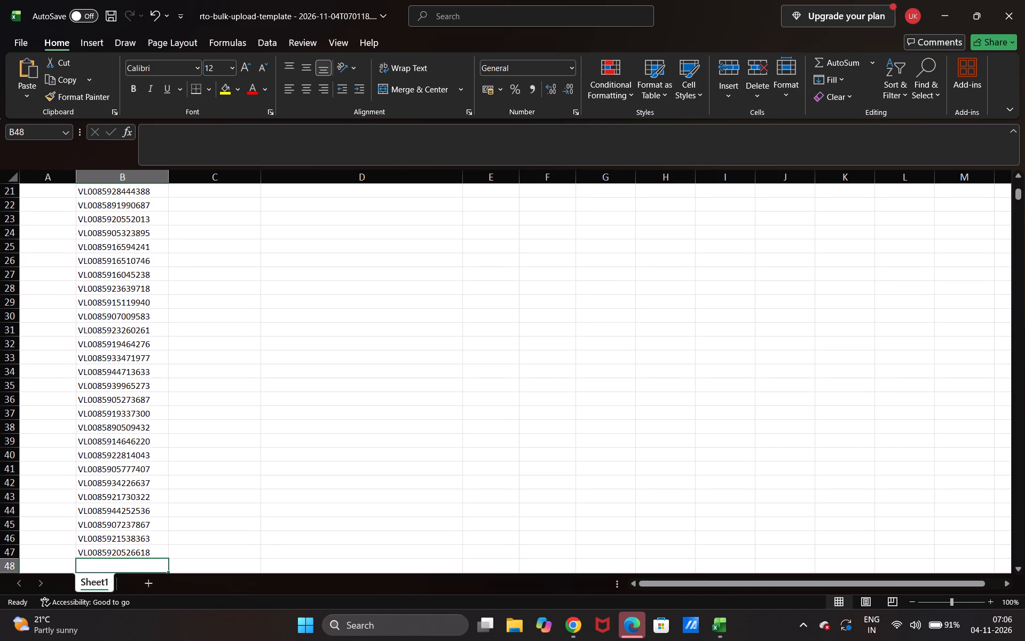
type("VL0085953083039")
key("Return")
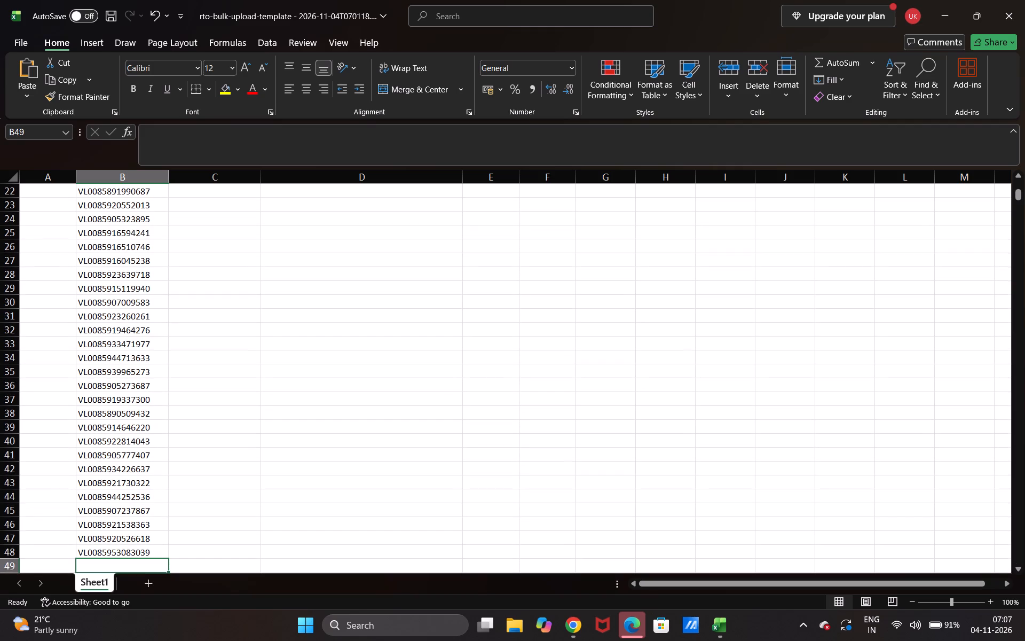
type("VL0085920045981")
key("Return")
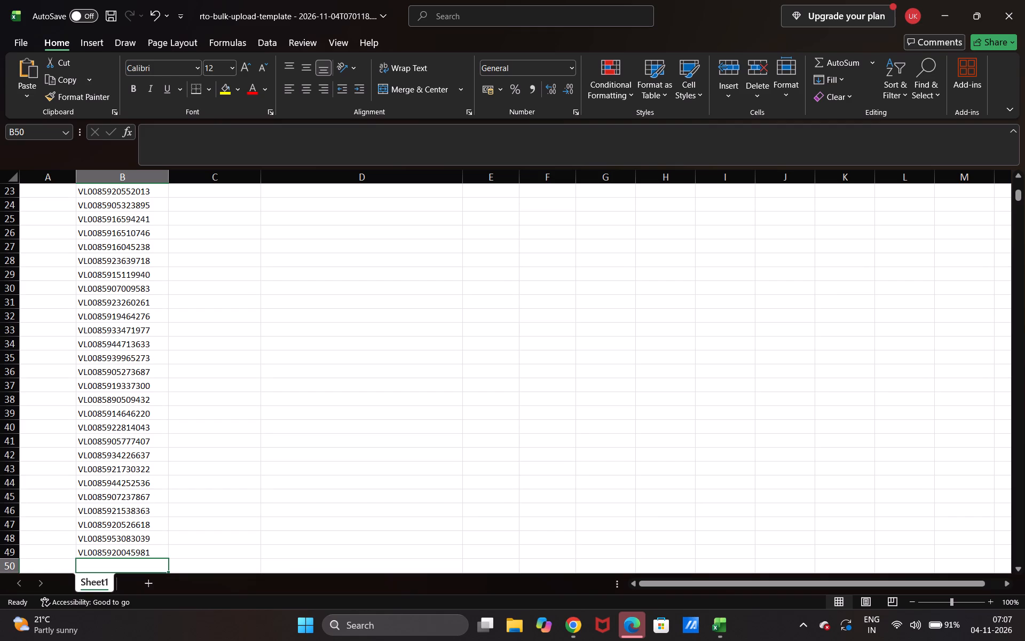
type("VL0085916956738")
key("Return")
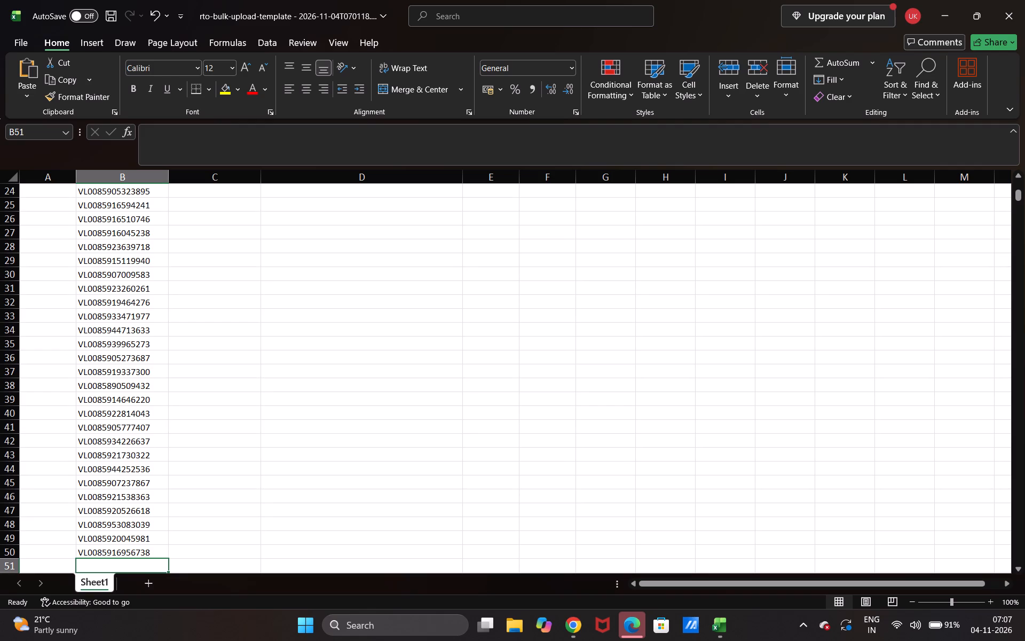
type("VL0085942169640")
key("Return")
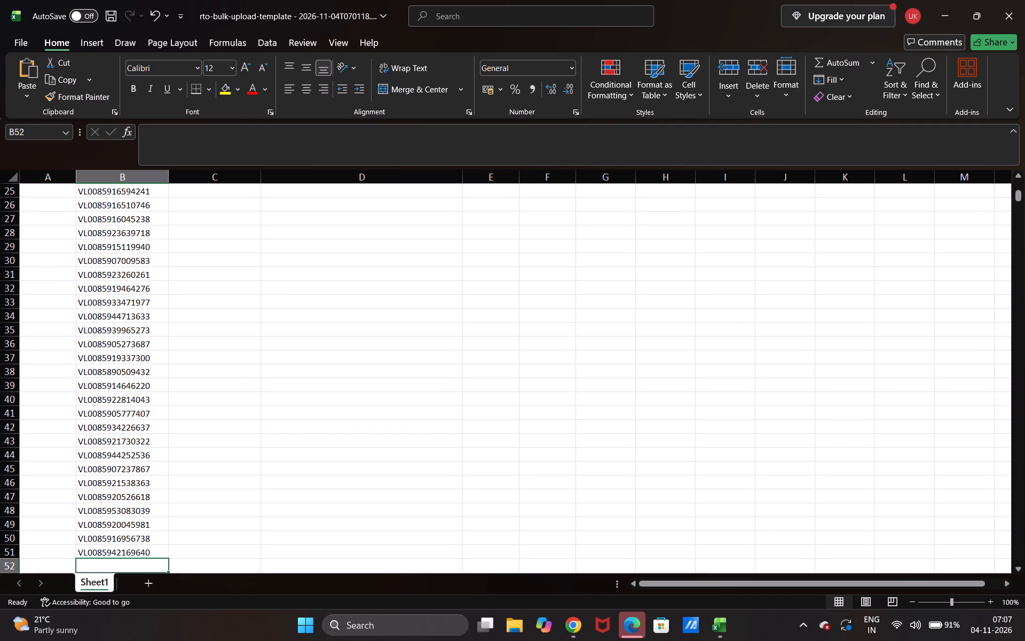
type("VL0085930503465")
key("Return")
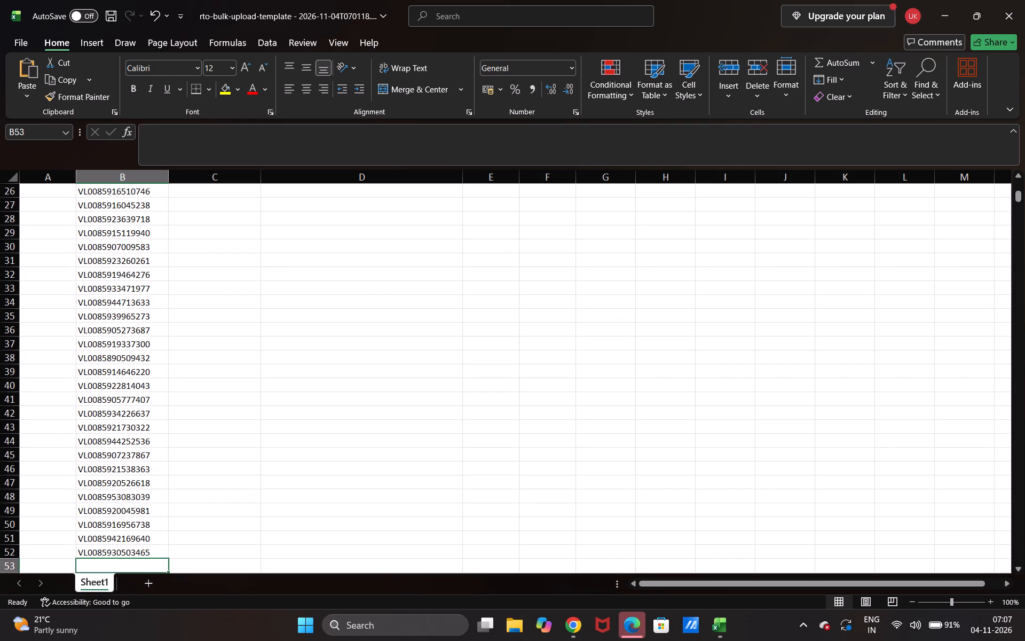
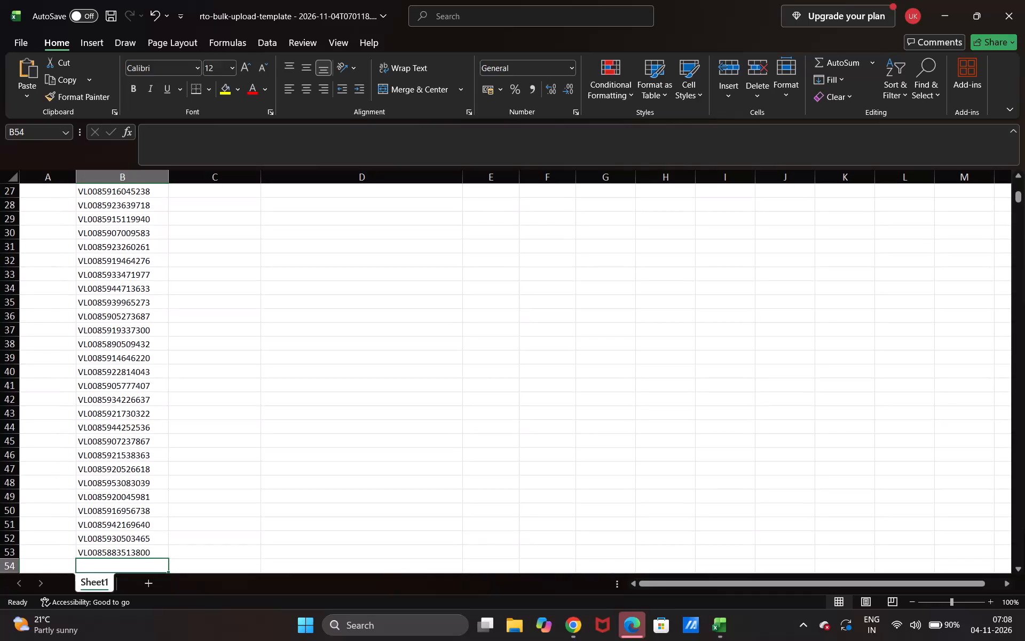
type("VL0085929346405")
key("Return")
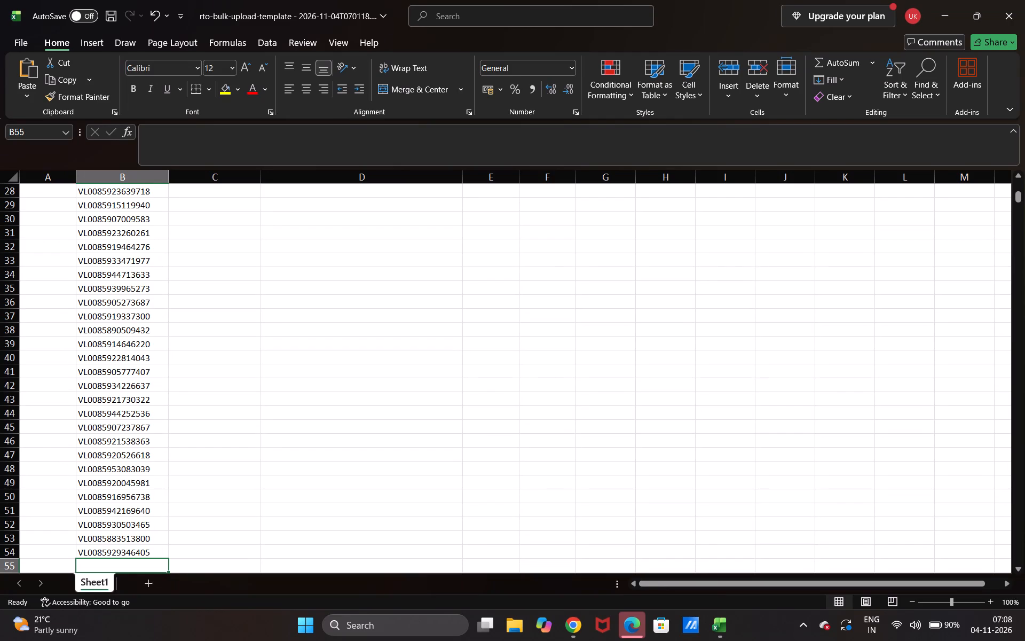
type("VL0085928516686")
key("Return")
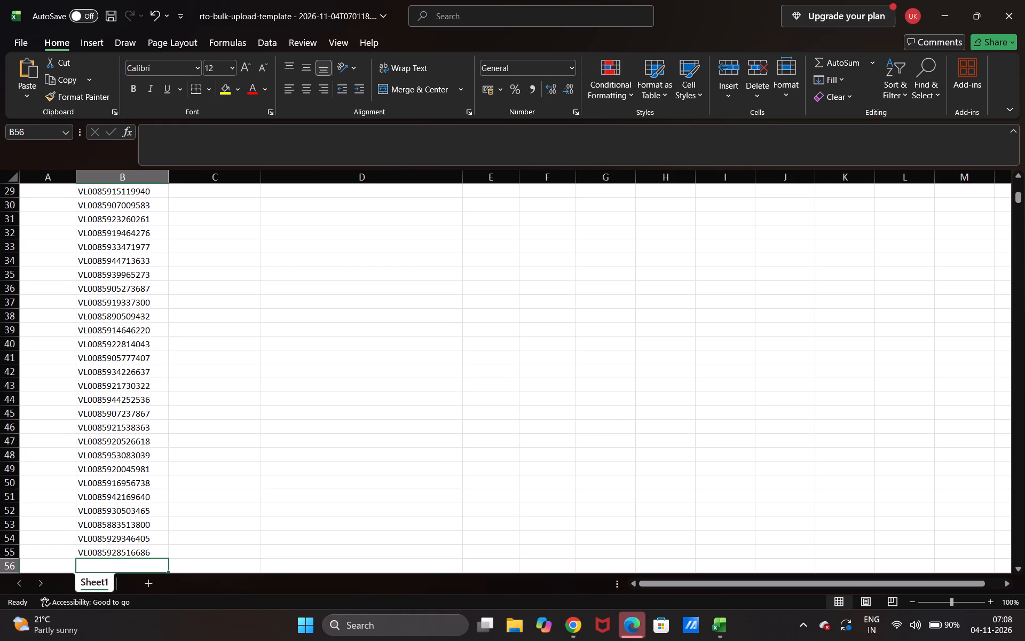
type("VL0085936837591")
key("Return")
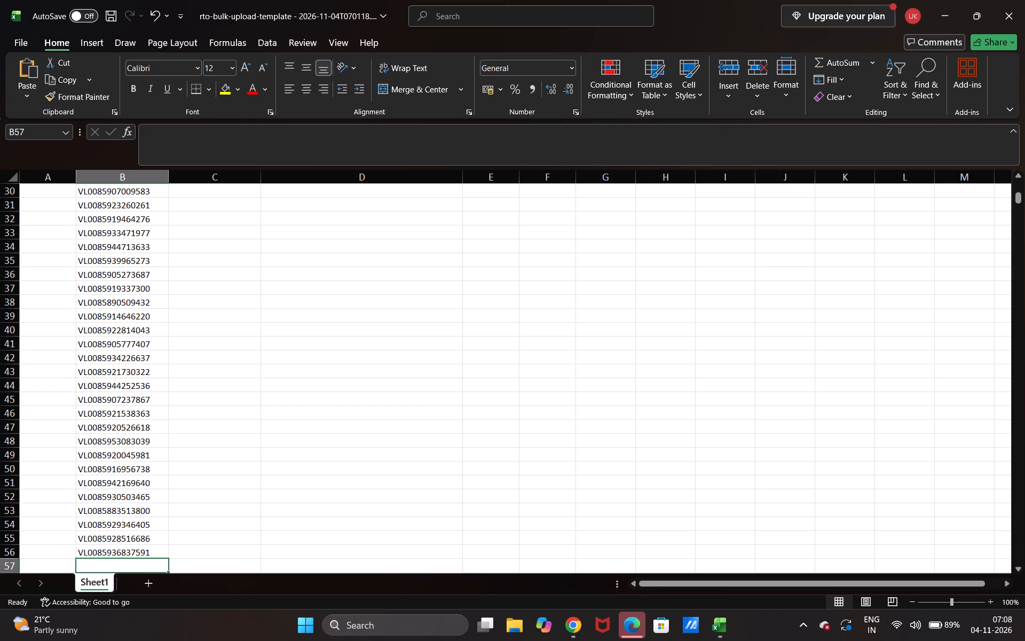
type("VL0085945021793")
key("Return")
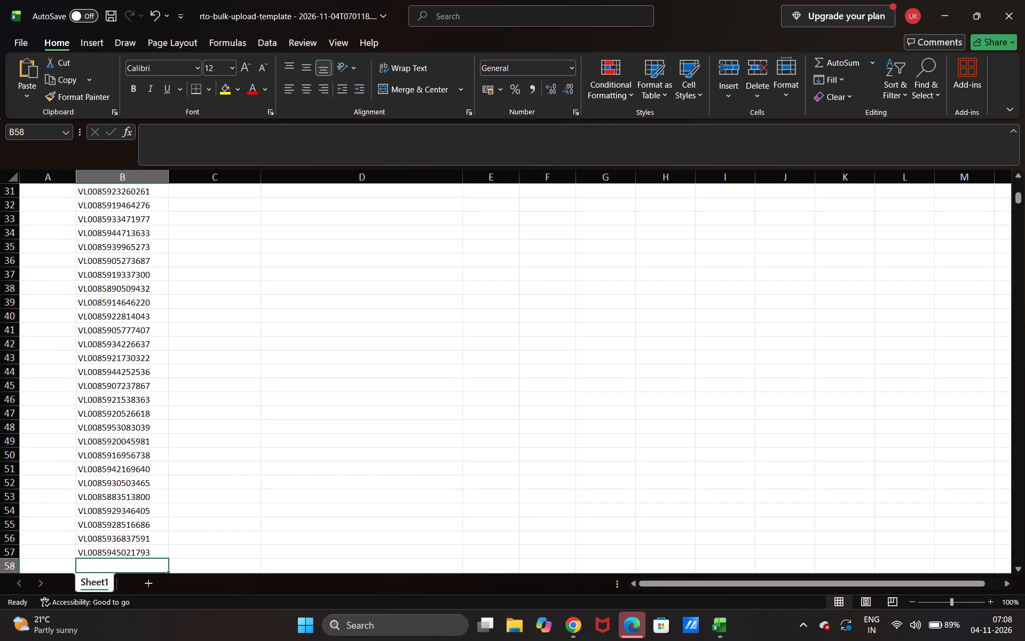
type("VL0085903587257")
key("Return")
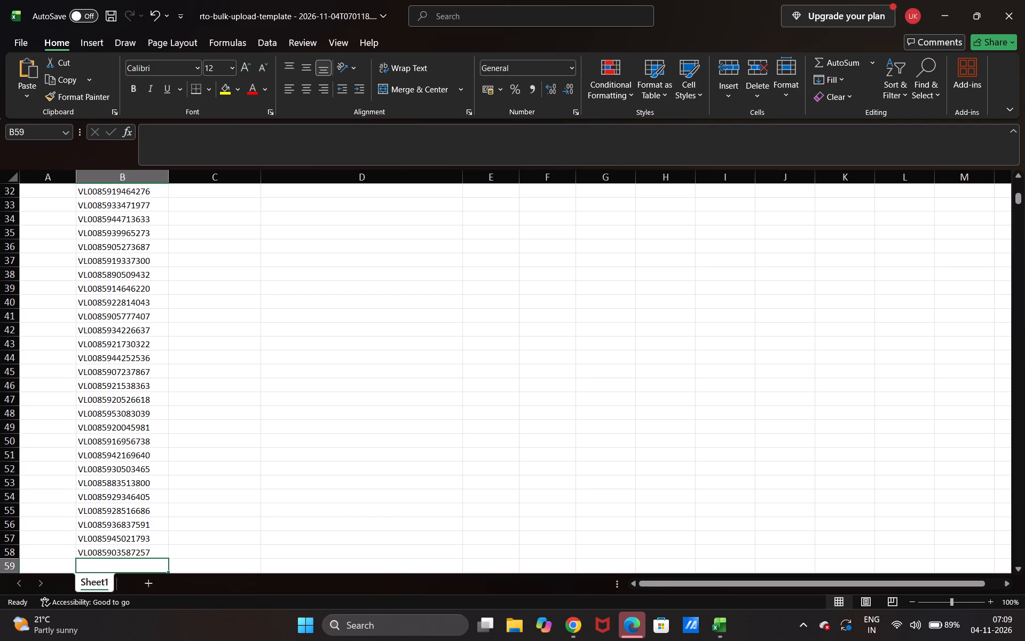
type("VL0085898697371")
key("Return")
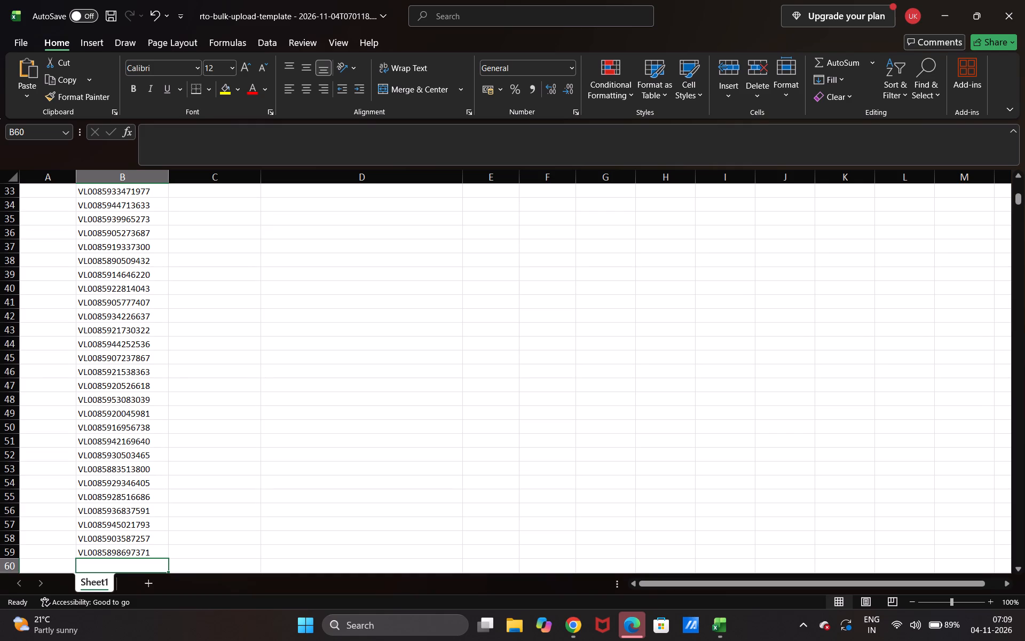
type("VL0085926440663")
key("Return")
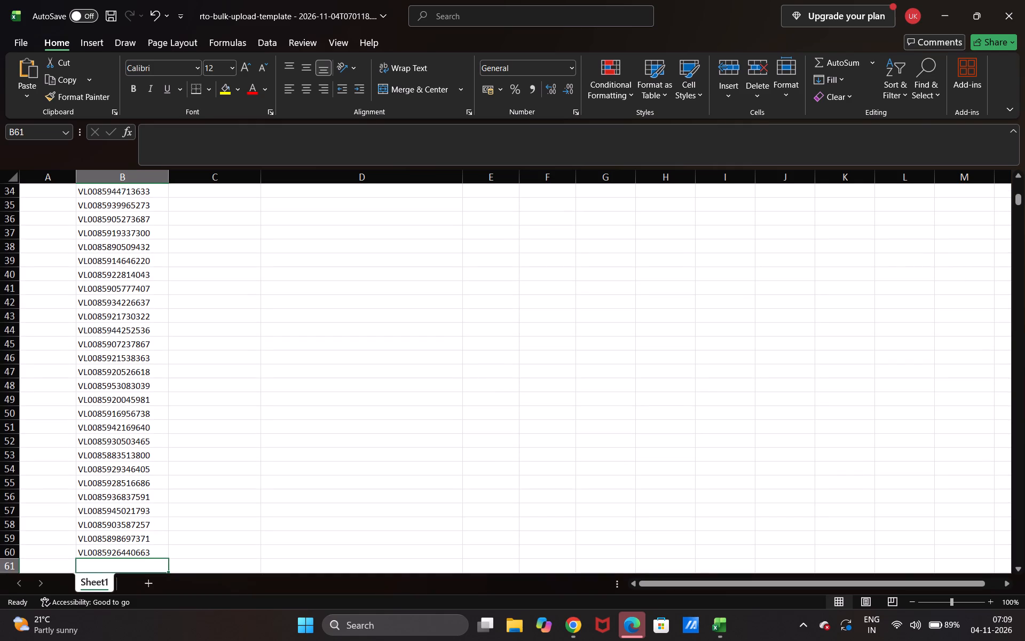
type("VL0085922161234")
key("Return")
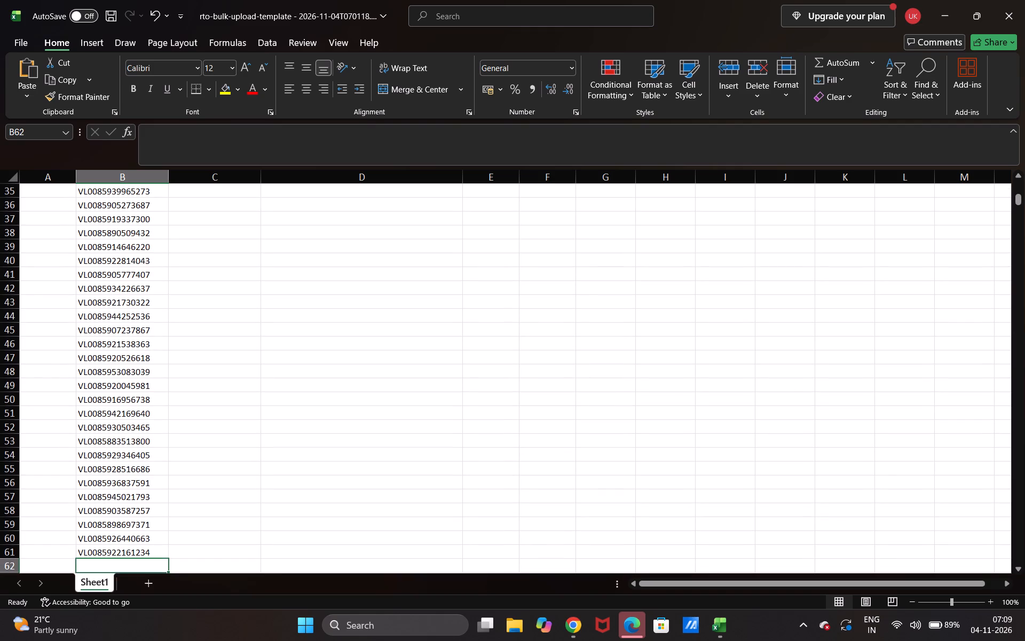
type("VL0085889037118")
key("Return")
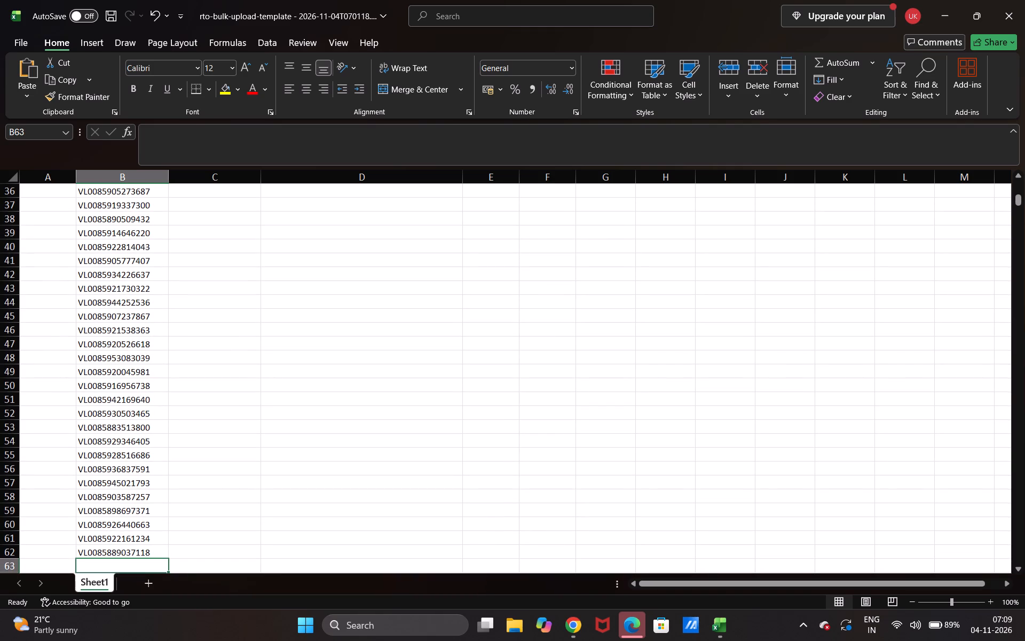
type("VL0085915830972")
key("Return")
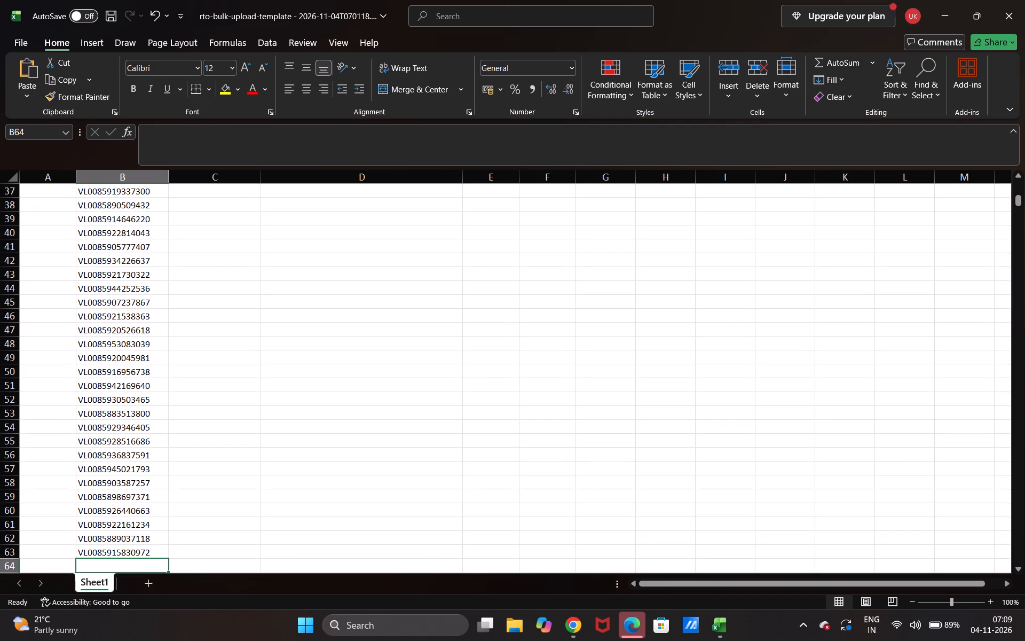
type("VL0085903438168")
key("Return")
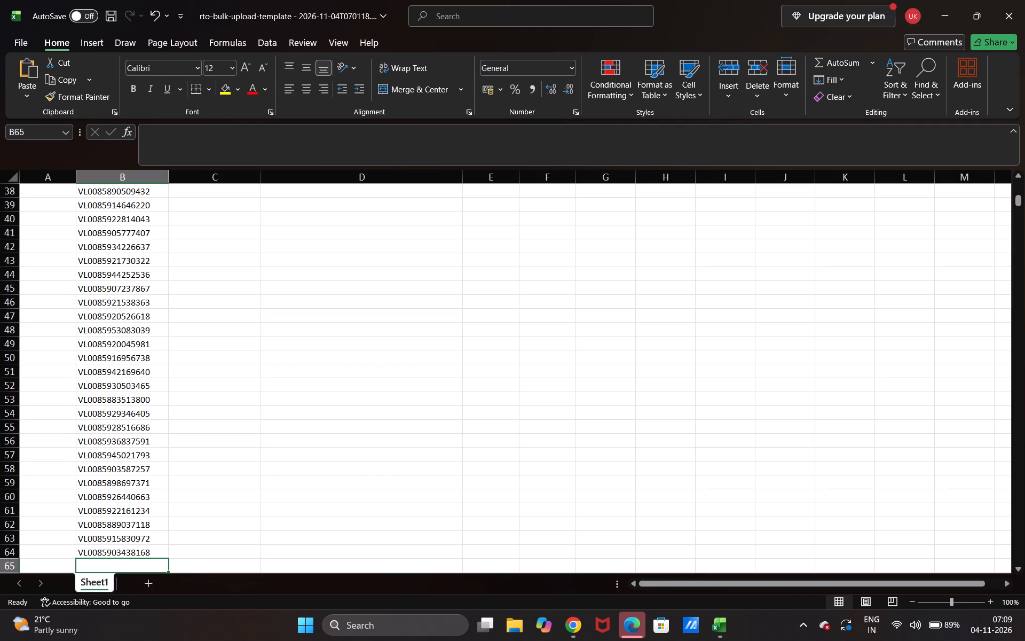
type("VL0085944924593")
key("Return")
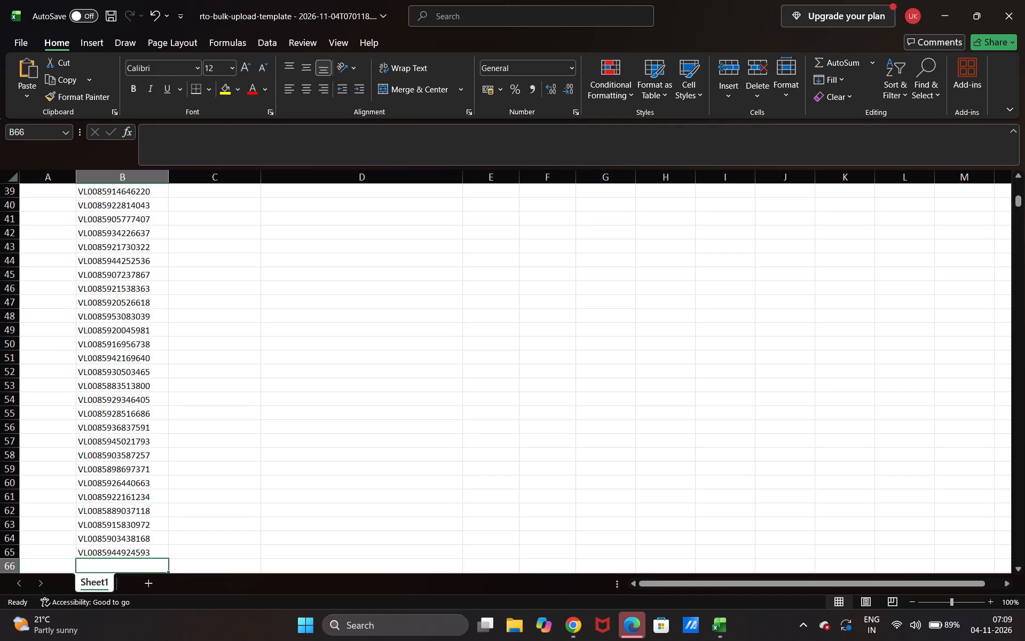
Copy all the AWB numbers in column B, from B2 through B65.
scroll(153, 304, "up", 11)
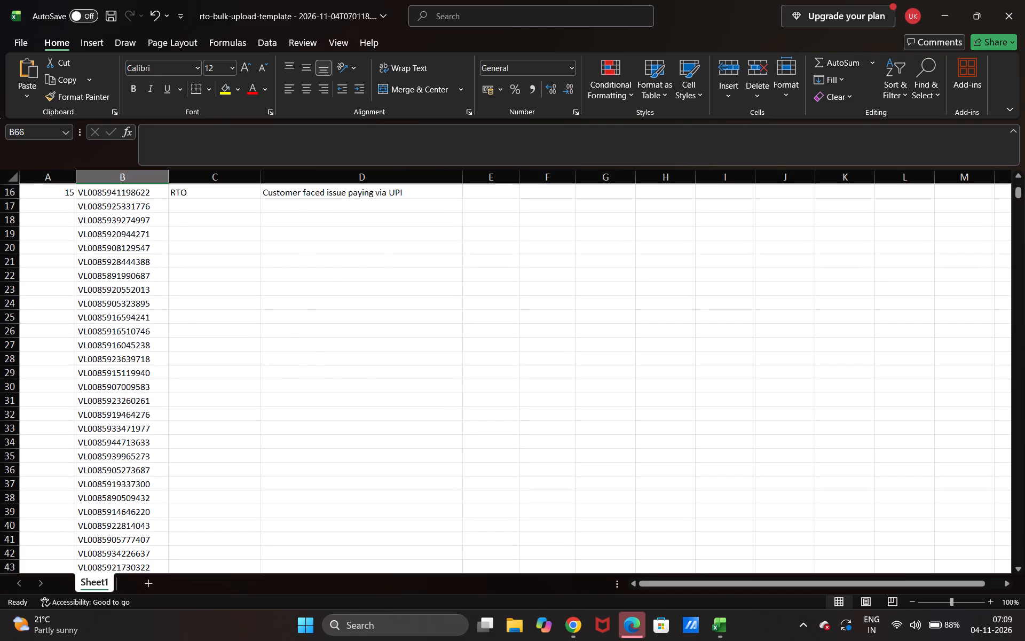
scroll(155, 301, "up", 4)
scroll(104, 300, "up", 3)
left_click_drag(125, 200, 155, 592)
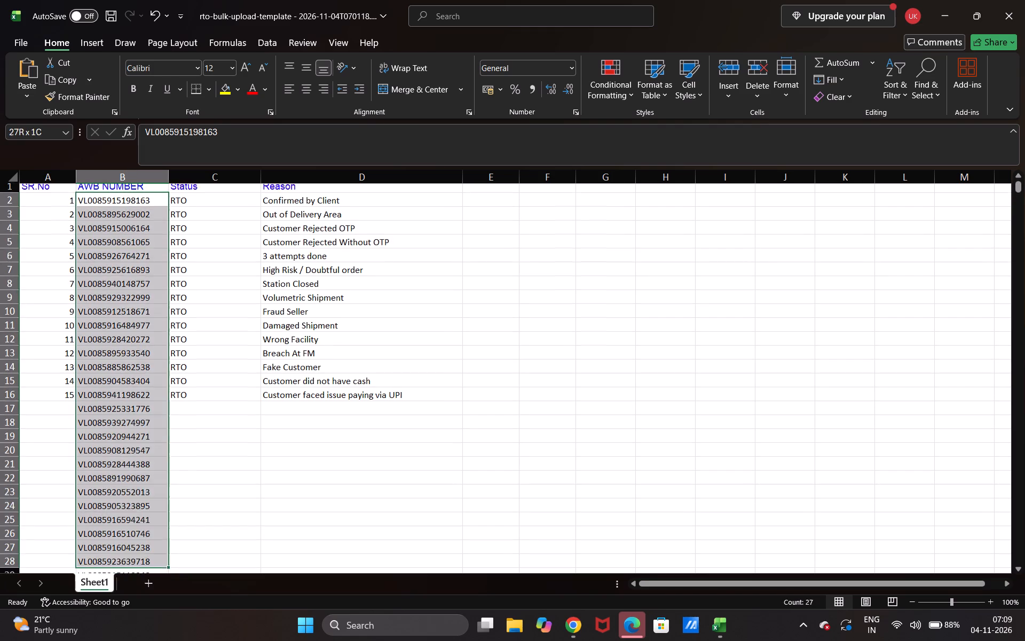
left_click_drag(155, 592, 155, 575)
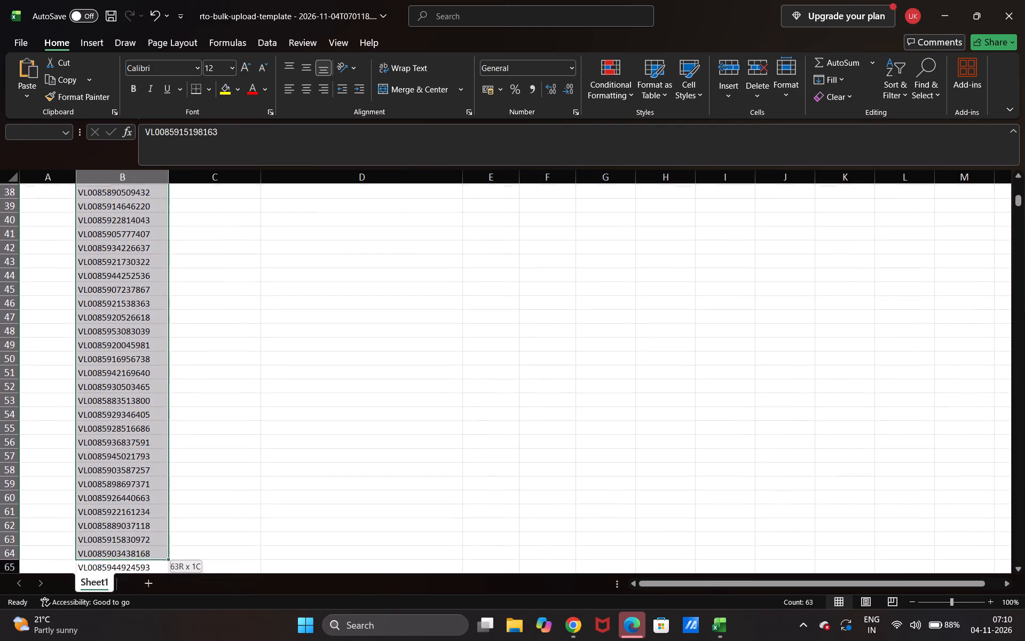
left_click_drag(155, 575, 161, 553)
right_click(112, 473)
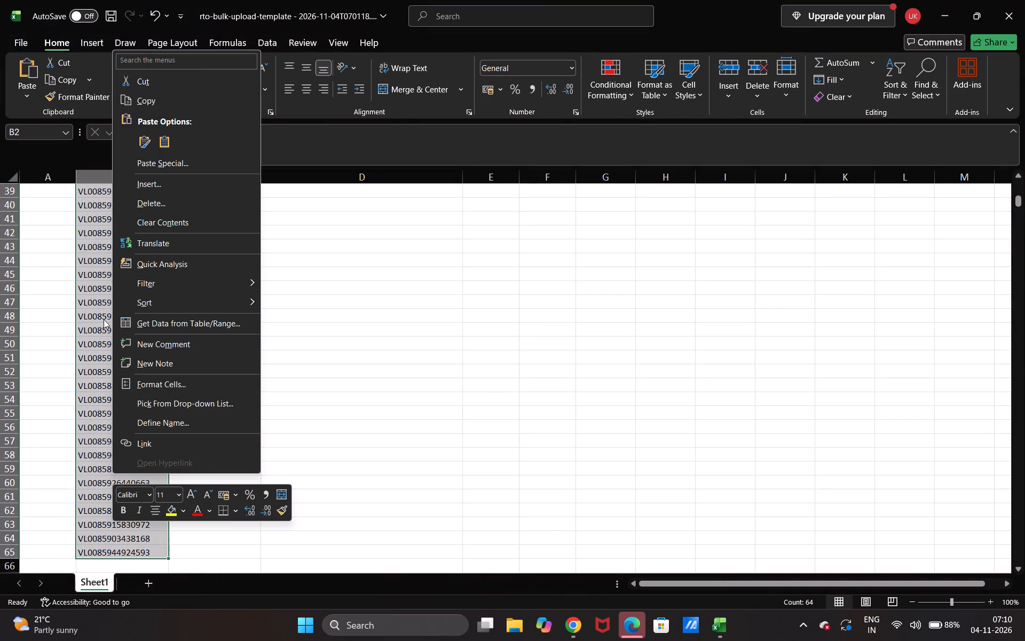
left_click(161, 100)
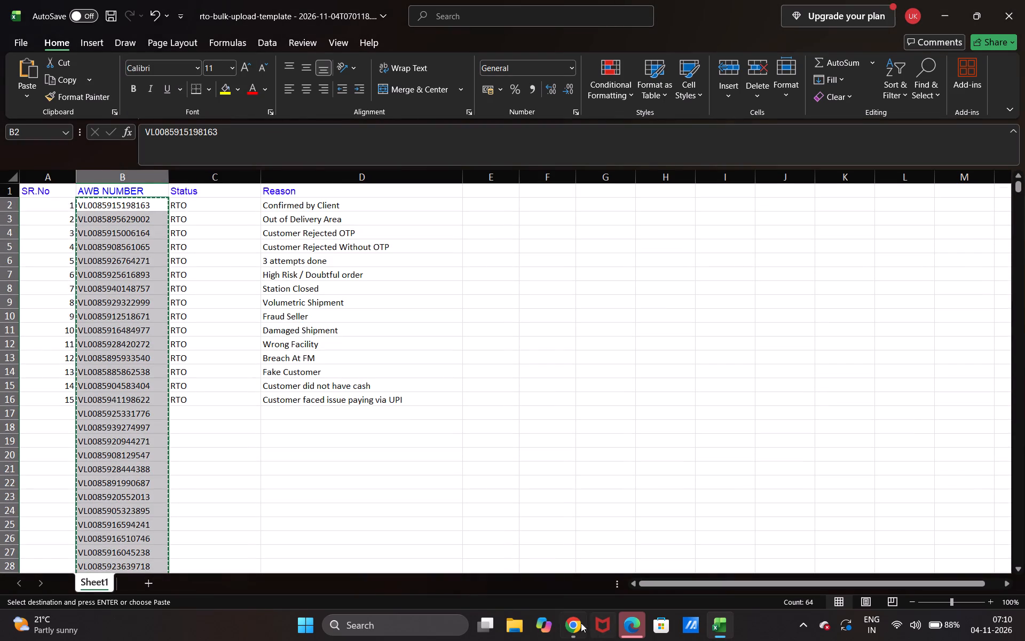
Switch to the Valmo Captain console in Chrome and track all the copied waybill numbers on the Tracking page.
left_click(569, 623)
left_click(60, 186)
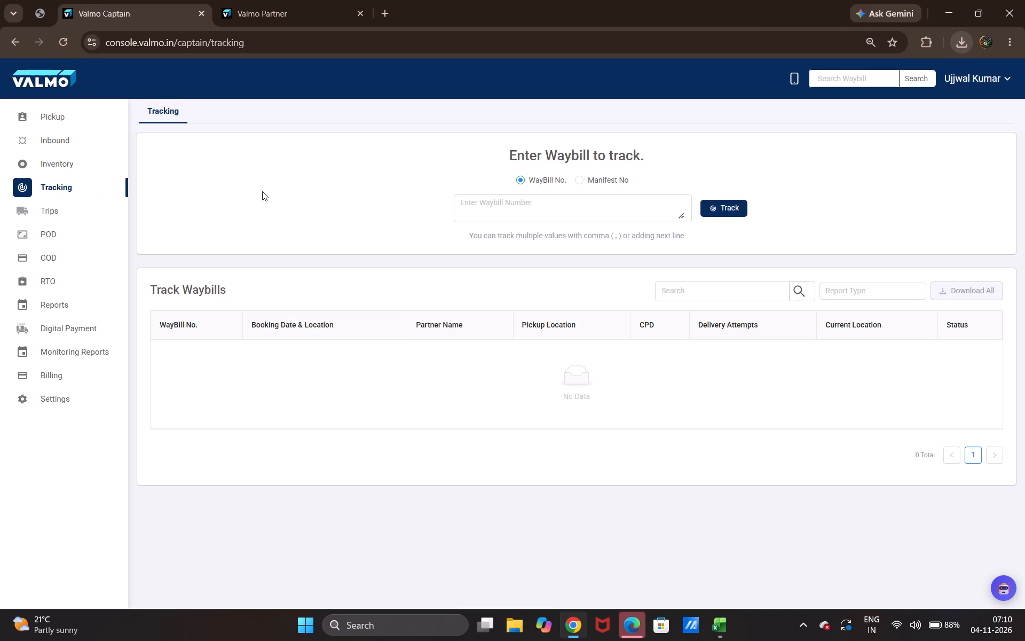
right_click(473, 209)
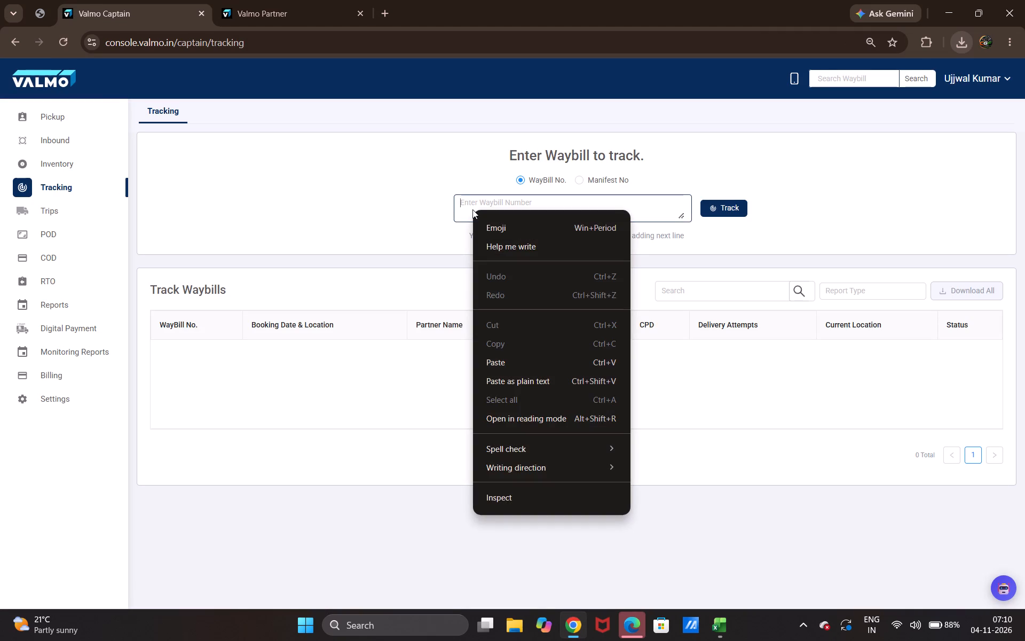
left_click(516, 361)
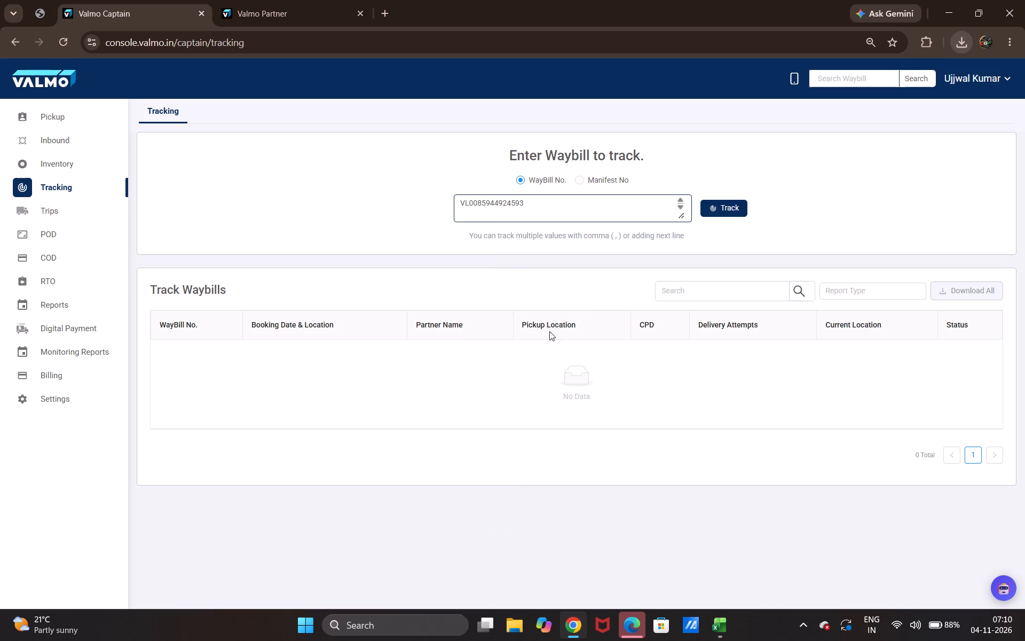
left_click(710, 209)
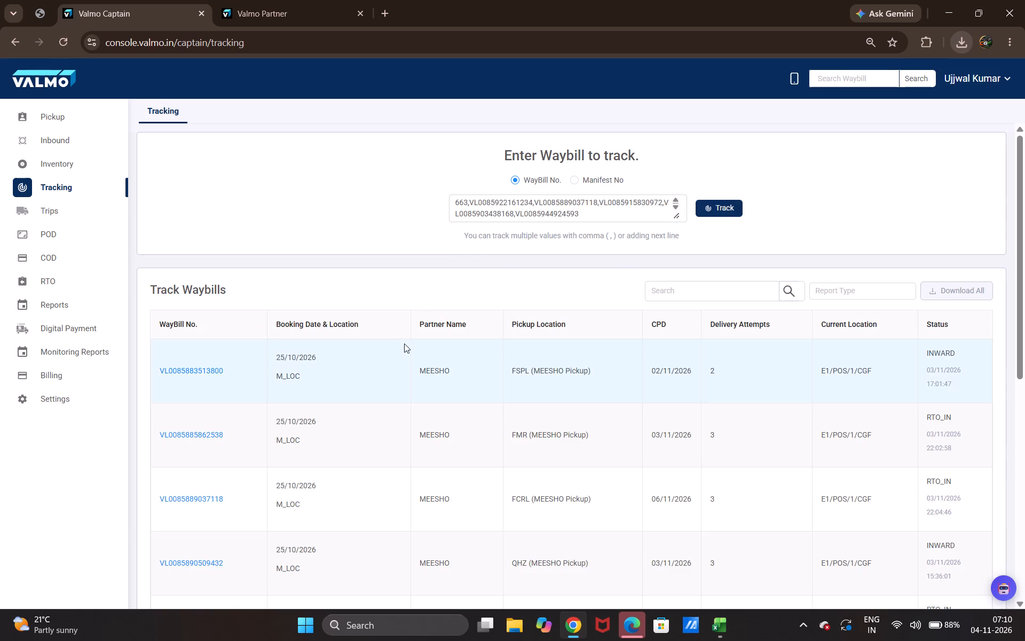
Examine the delivery attempts and status of the tracked waybills on result pages 1 to 3.
scroll(425, 346, "down", 11)
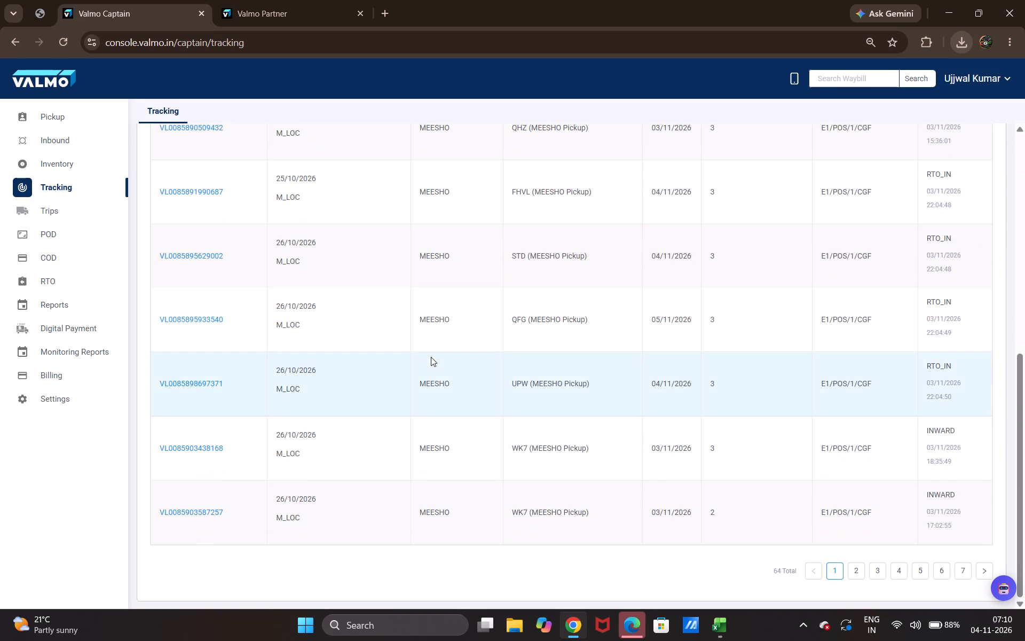
left_click(852, 570)
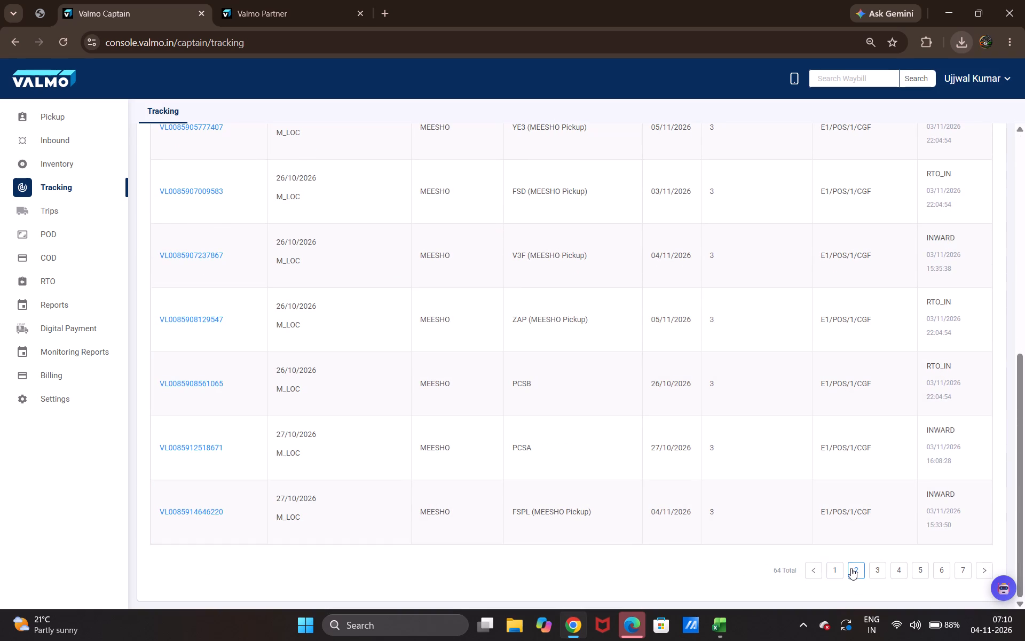
scroll(588, 410, "up", 5)
scroll(588, 410, "down", 8)
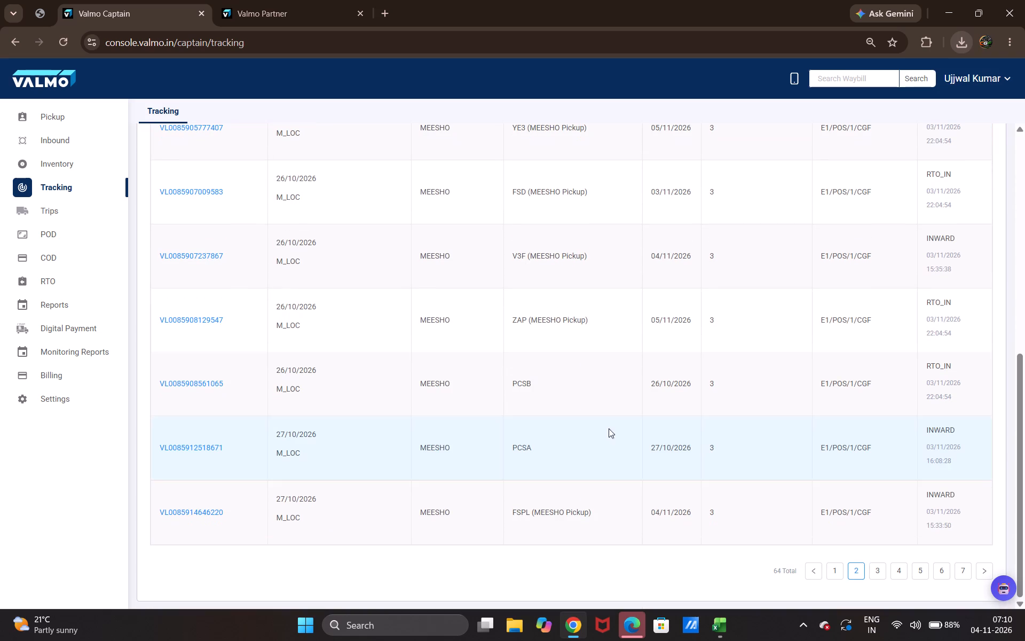
scroll(609, 428, "down", 2)
left_click(880, 568)
scroll(719, 479, "up", 5)
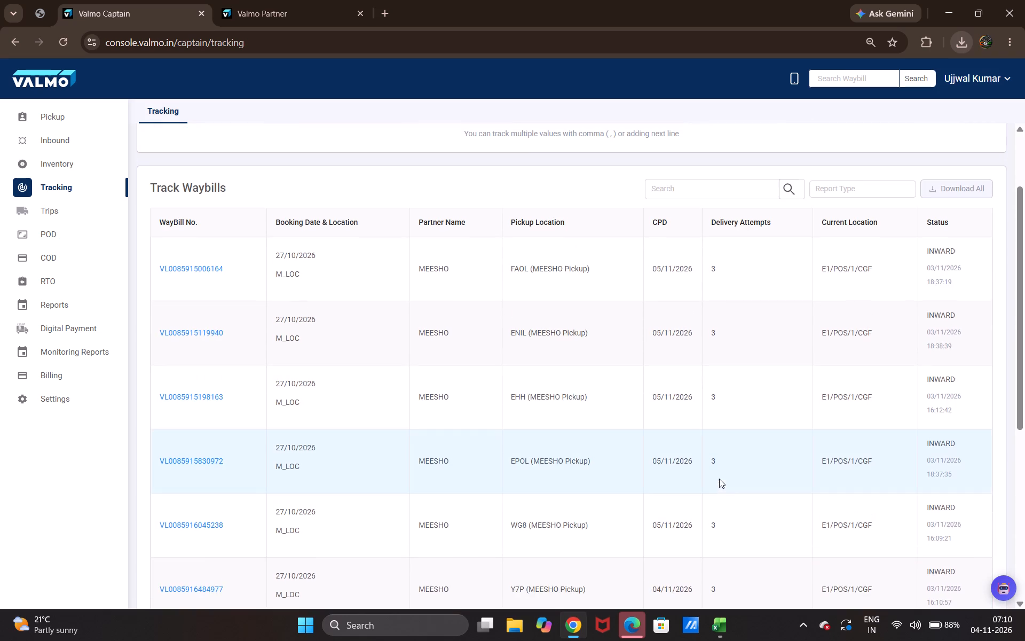
scroll(719, 479, "down", 11)
Examine the delivery attempts and status of the tracked waybills on result pages 4 to 6.
left_click(890, 570)
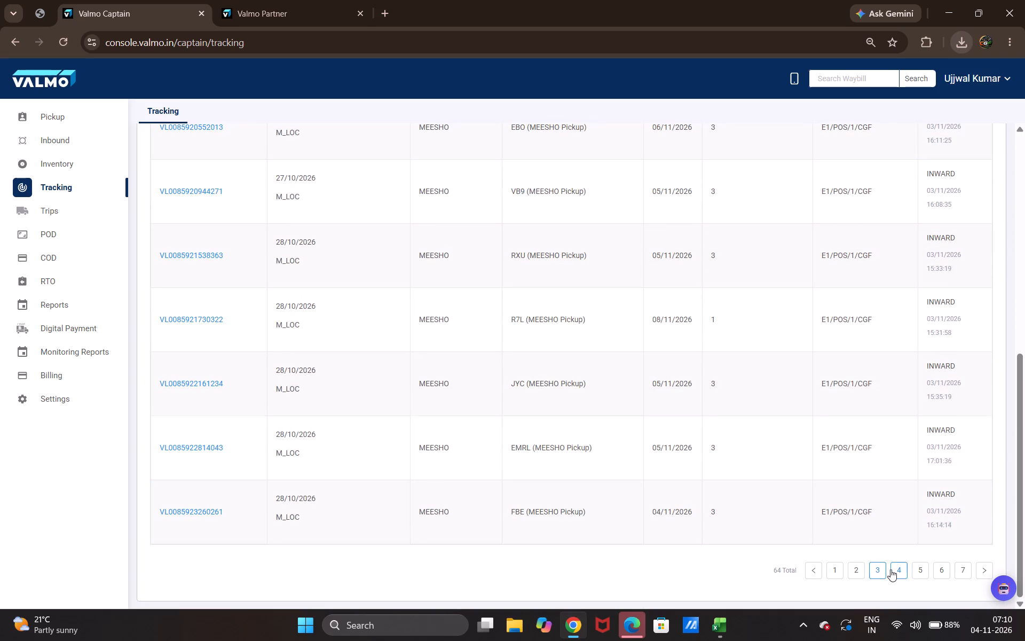
scroll(758, 494, "up", 5)
scroll(757, 494, "down", 11)
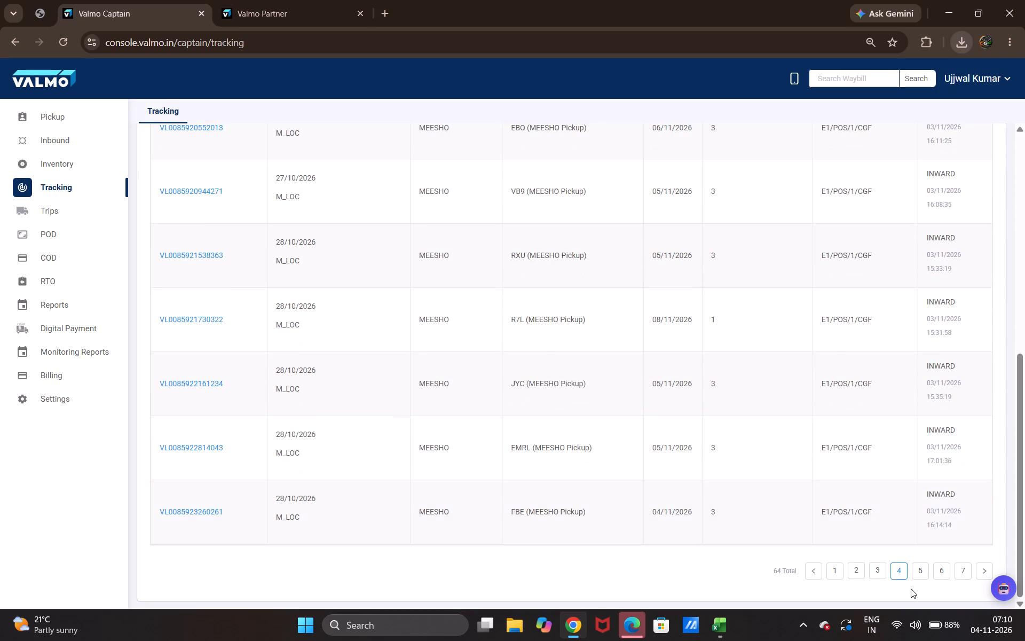
left_click(919, 575)
scroll(685, 489, "up", 5)
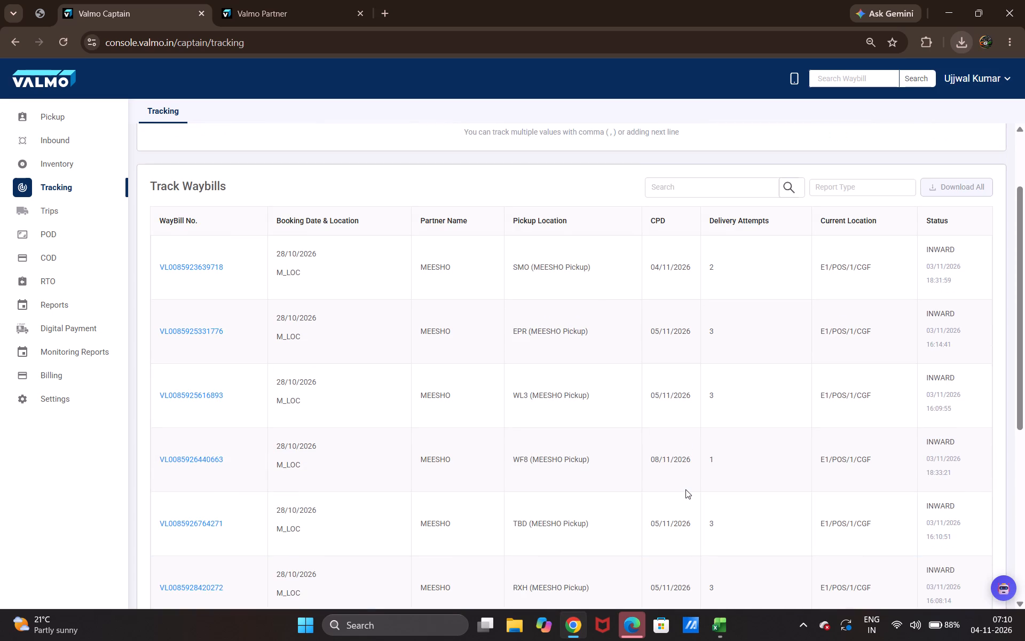
scroll(685, 489, "down", 6)
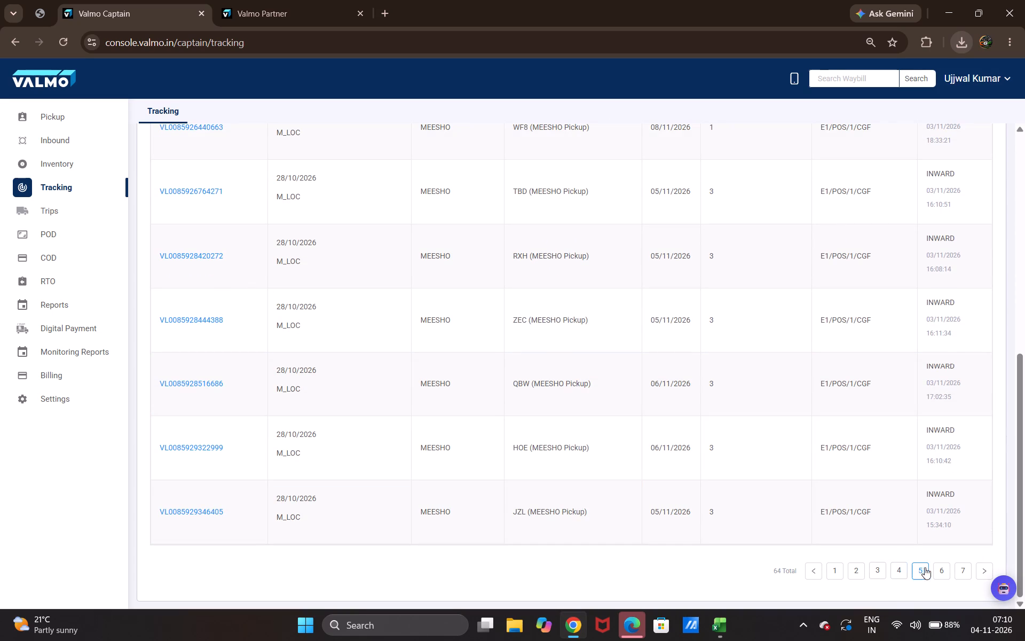
left_click(936, 567)
scroll(709, 494, "up", 5)
scroll(709, 494, "down", 3)
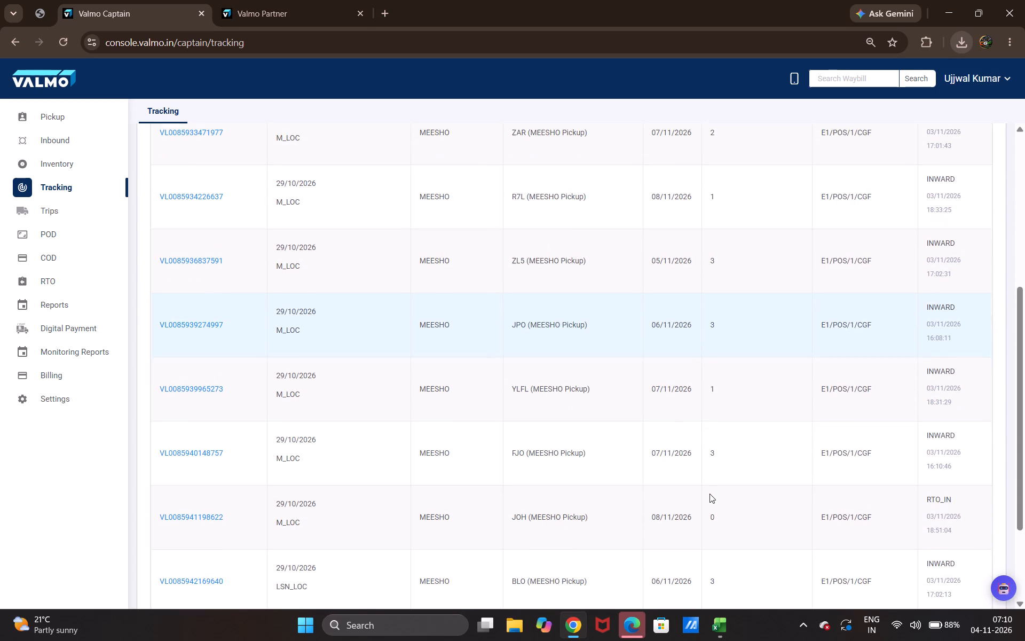
scroll(818, 521, "down", 2)
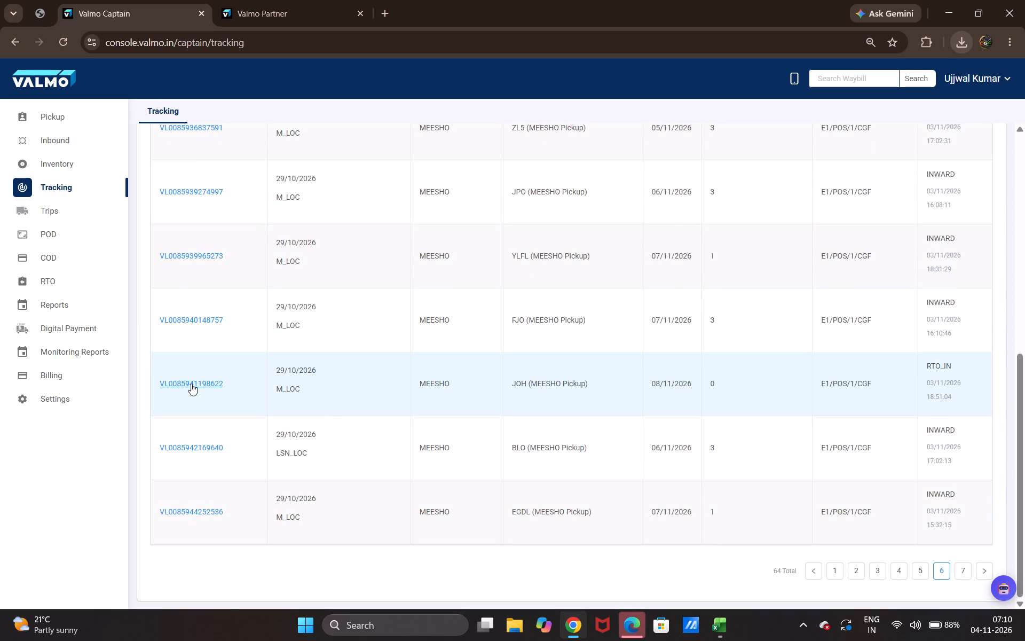
left_click(191, 384)
left_click(127, 189)
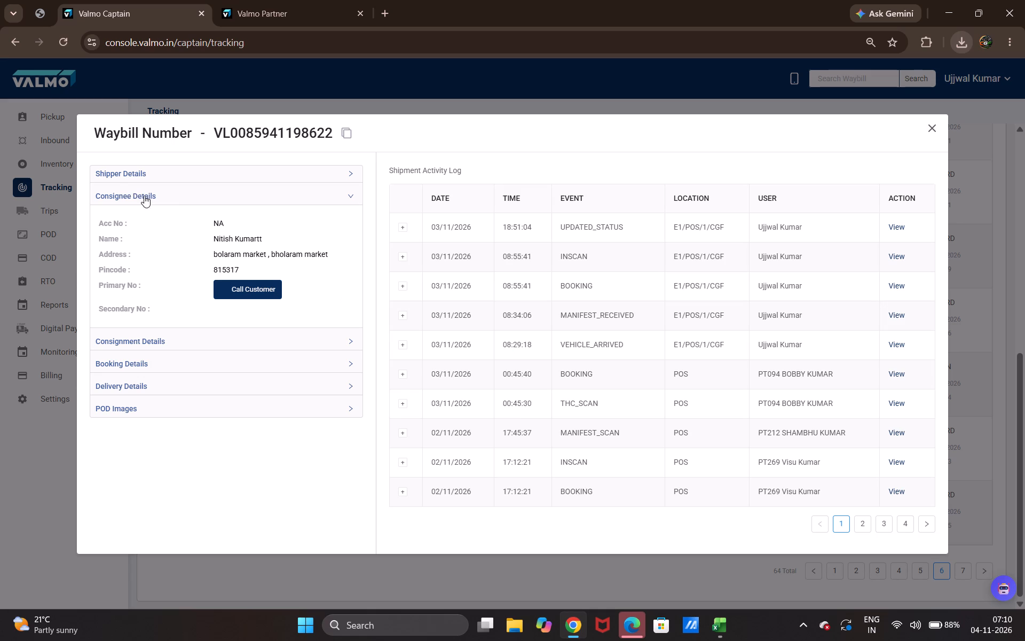
left_click(934, 129)
scroll(732, 340, "up", 4)
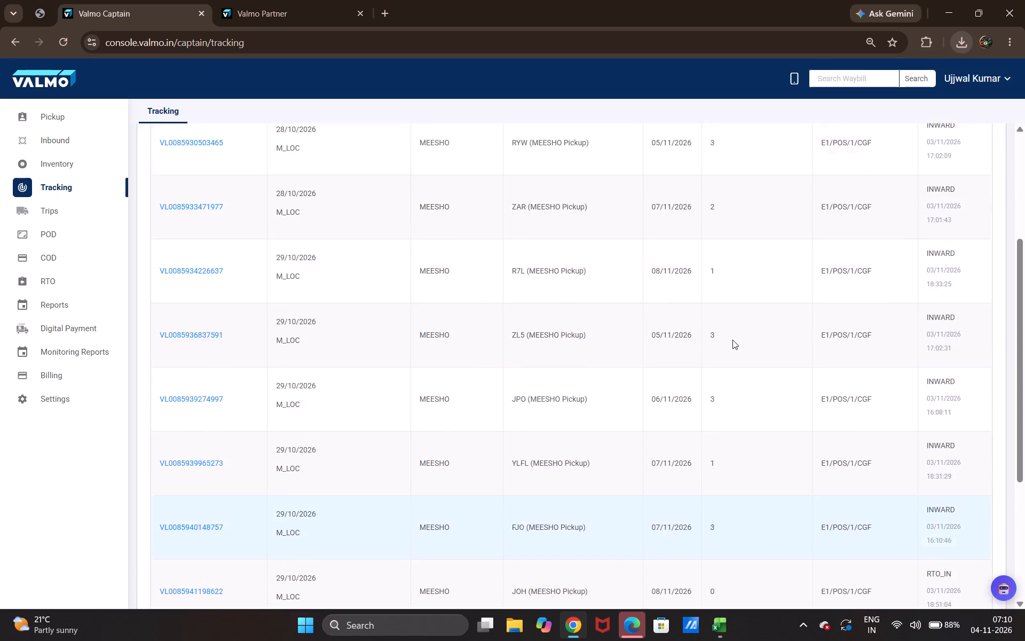
scroll(732, 340, "down", 10)
left_click(963, 569)
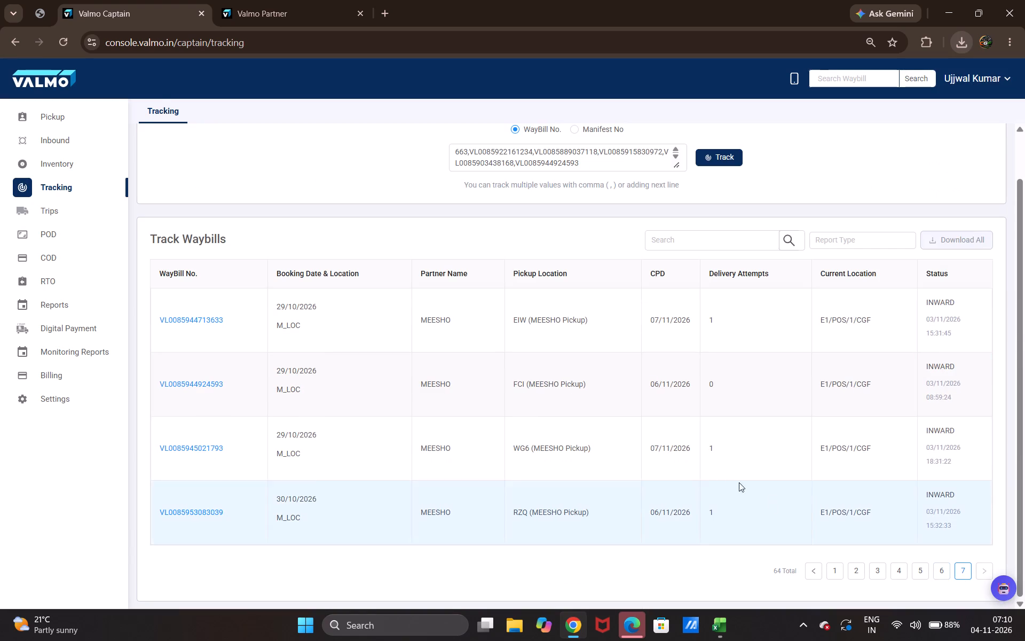
left_click(209, 380)
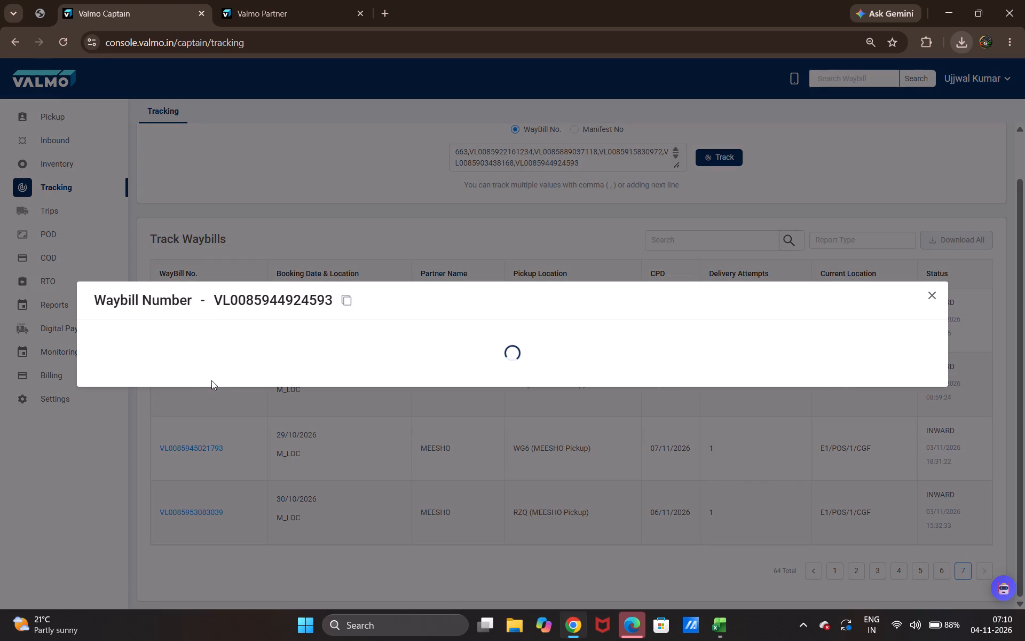
left_click(131, 192)
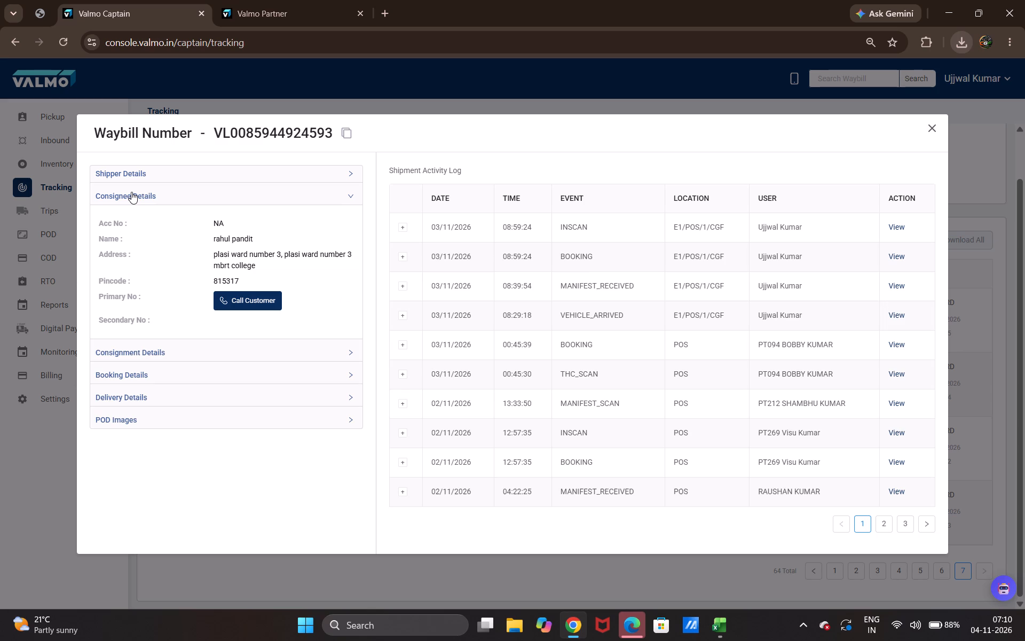
left_click(926, 126)
Return to result page 1 and re-examine the delivery attempts and status of its waybills.
scroll(847, 343, "down", 5)
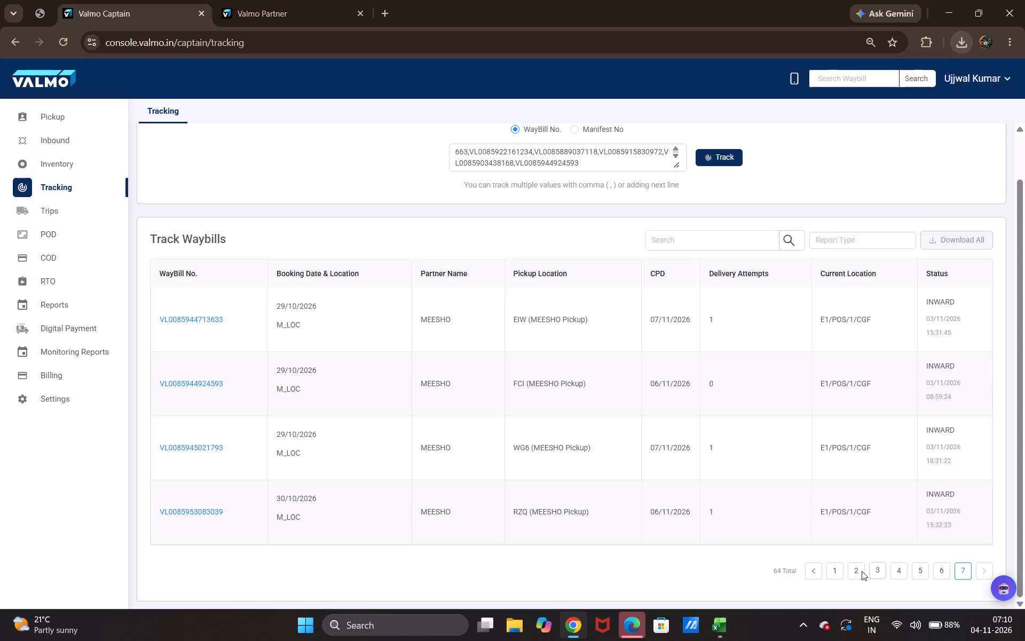
left_click(833, 568)
scroll(700, 465, "down", 5)
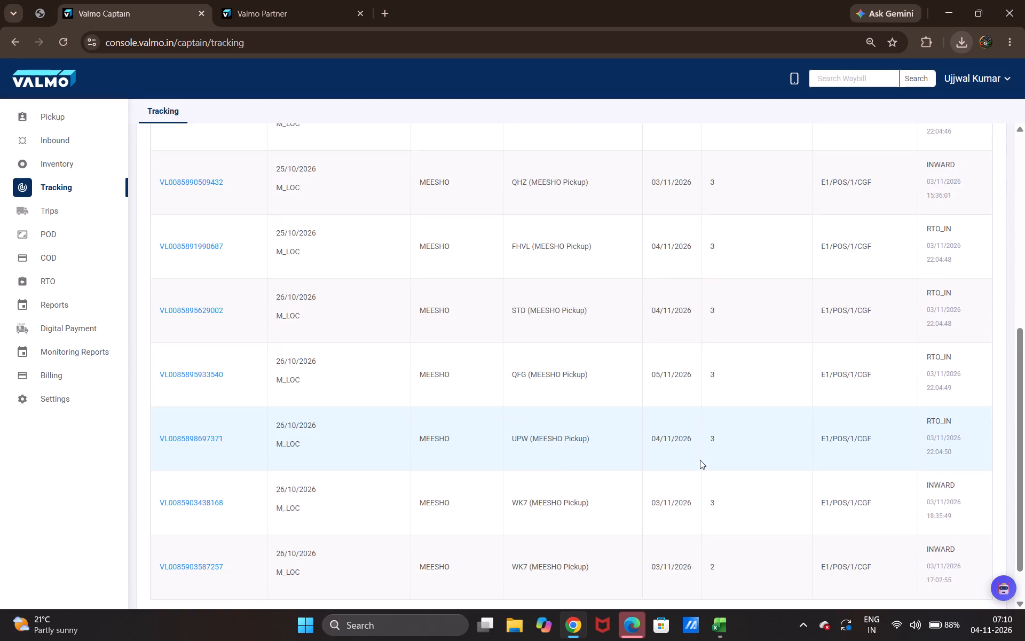
scroll(699, 452, "down", 5)
scroll(346, 278, "up", 16)
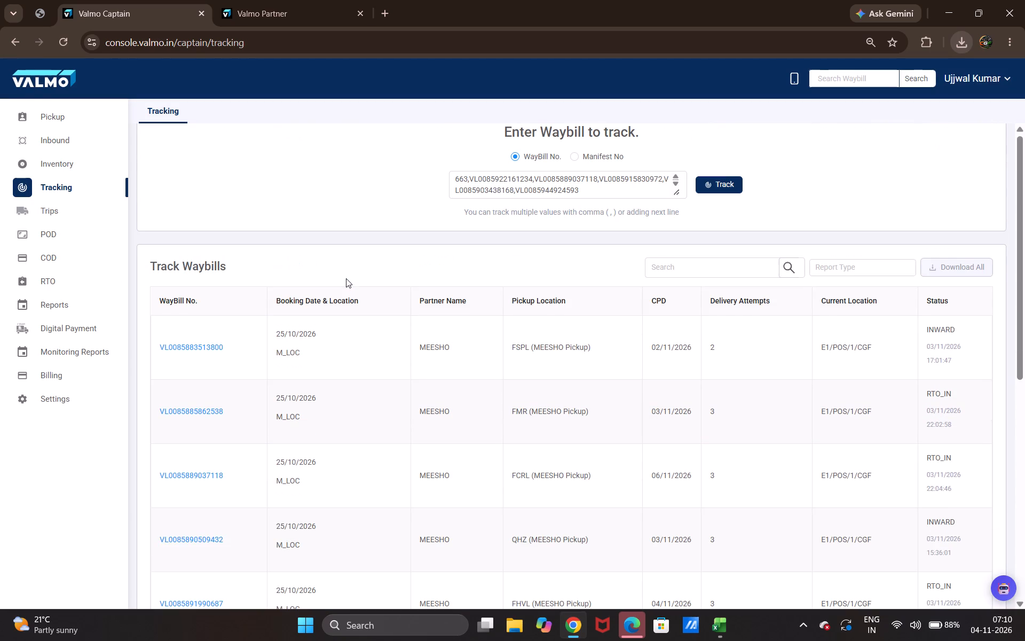
Switch to the RTO template in Excel and fill the RTO status from C16 down to the last waybill in row 65.
left_click(717, 627)
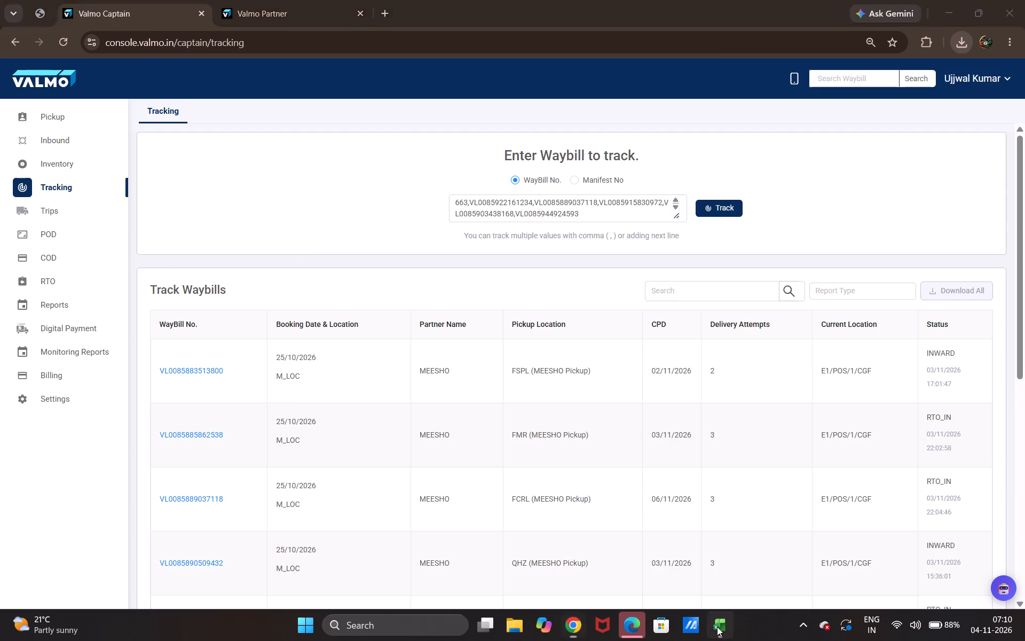
left_click(218, 409)
left_click(234, 397)
scroll(234, 397, "down", 2)
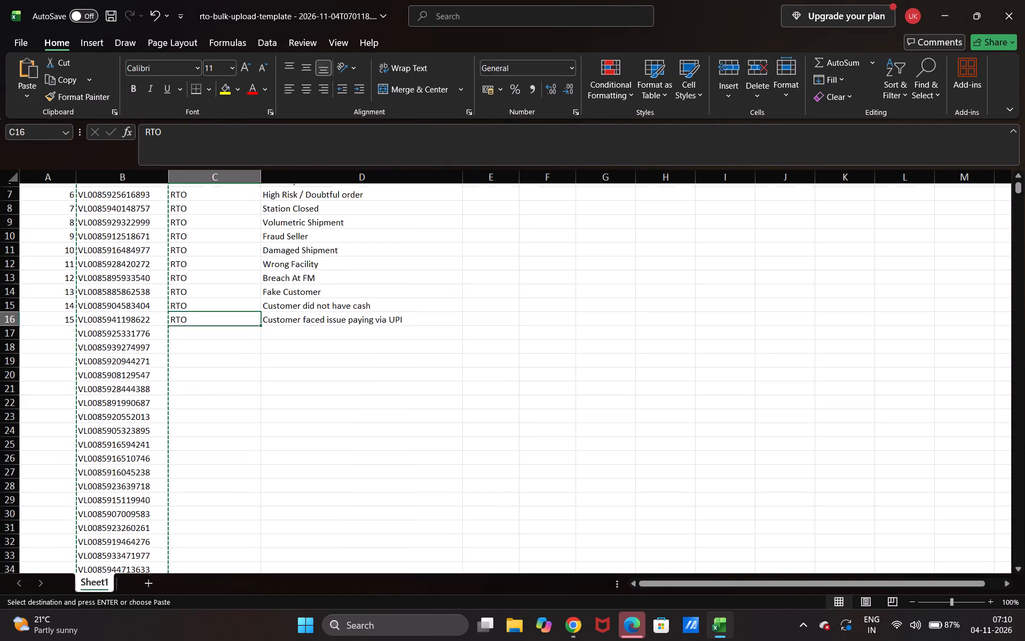
scroll(234, 397, "down", 2)
left_click_drag(259, 245, 253, 640)
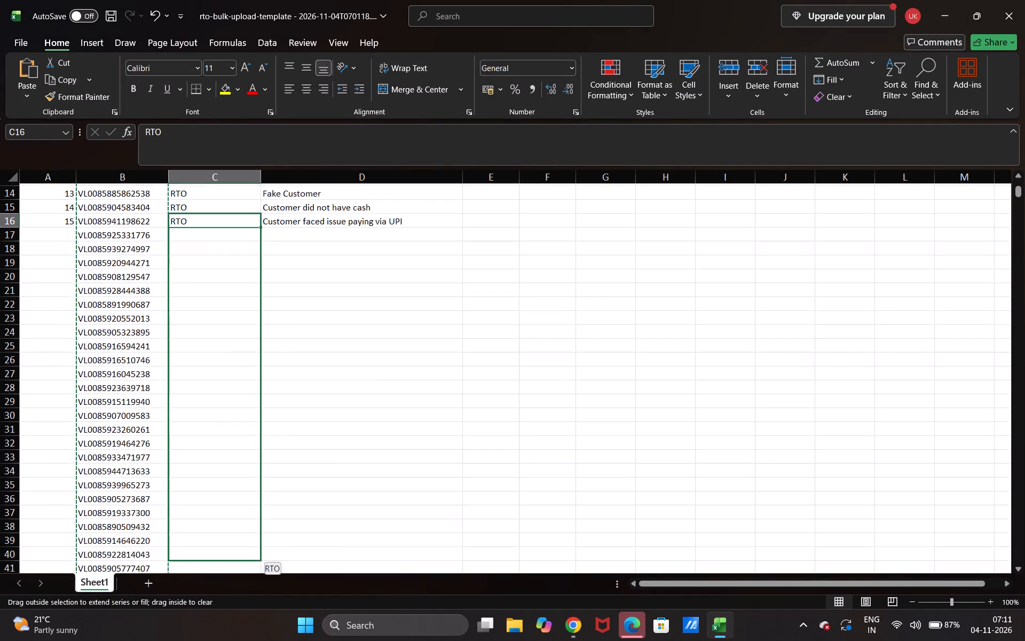
left_click_drag(253, 640, 247, 553)
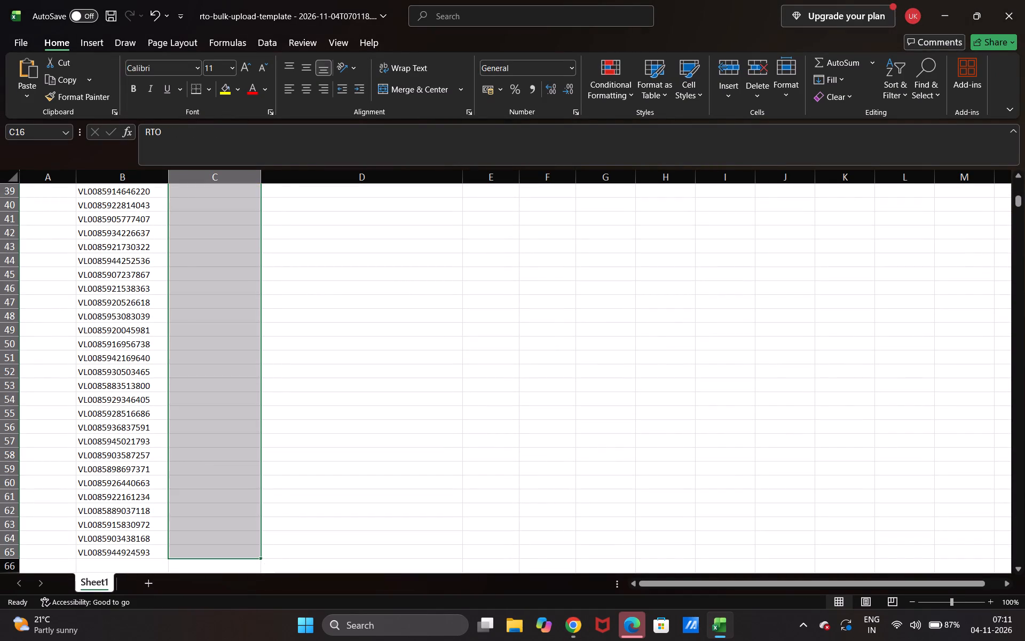
scroll(403, 419, "up", 15)
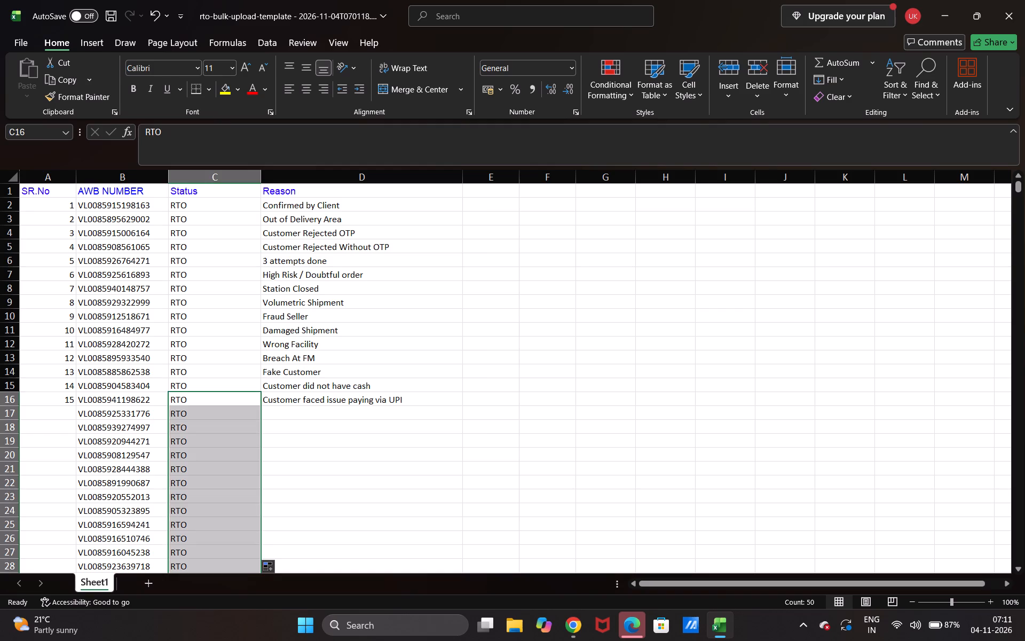
Copy the reason "3 attempts done" from D6 and paste it into the whole Reason column, D2 to D65.
left_click(337, 263)
right_click_drag(337, 263, 332, 262)
left_click(367, 236)
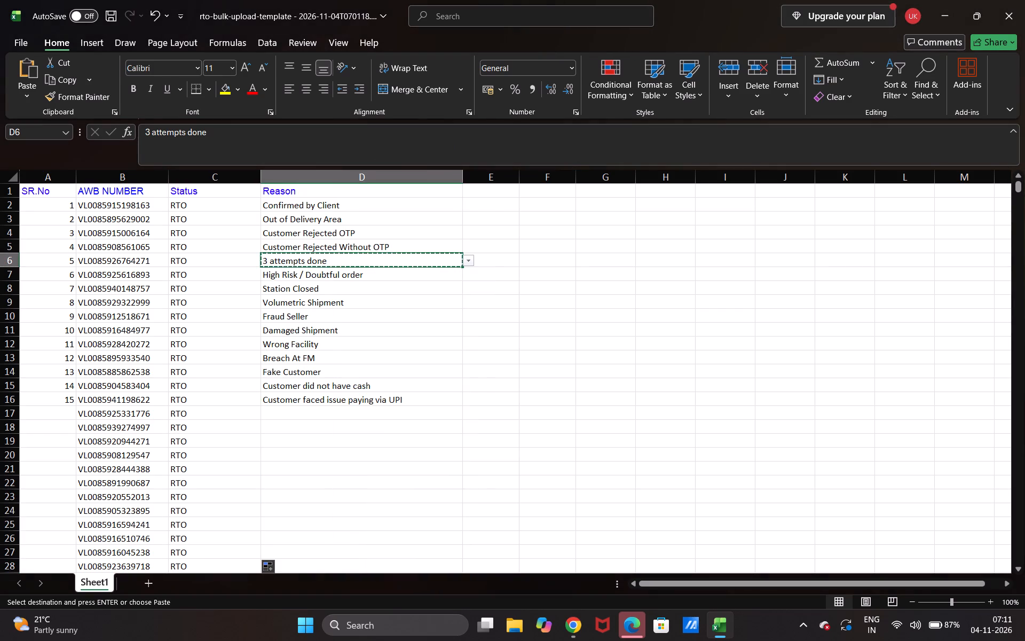
left_click_drag(339, 204, 317, 640)
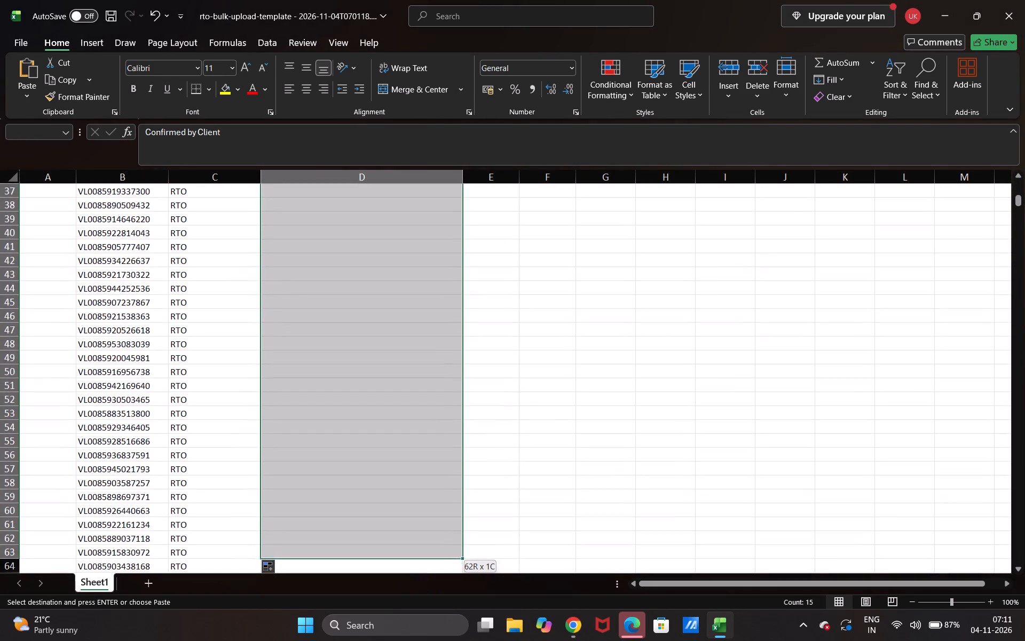
left_click_drag(317, 640, 348, 548)
right_click(347, 461)
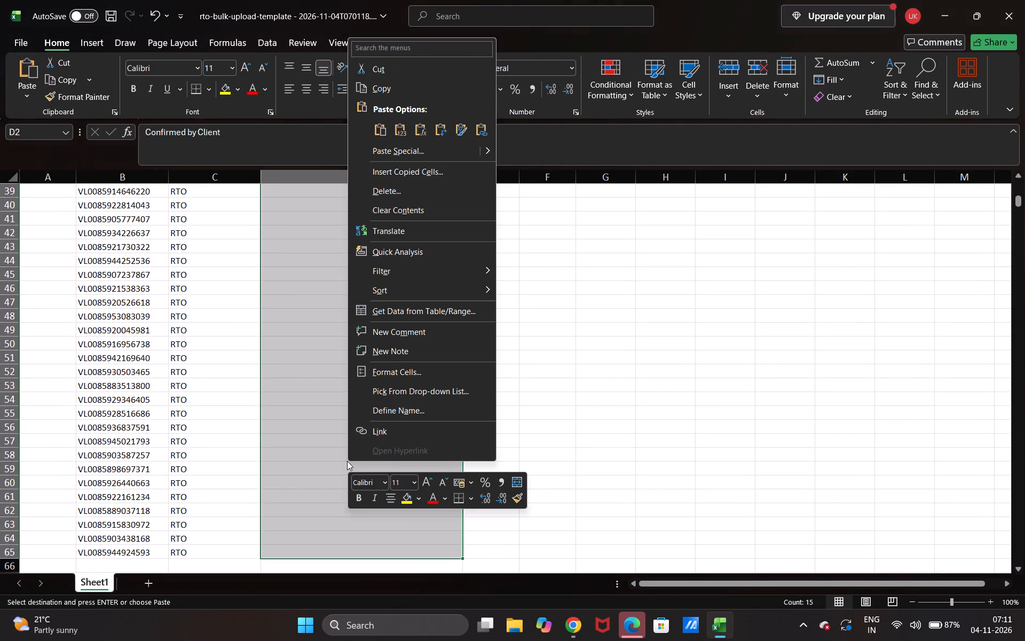
left_click(383, 132)
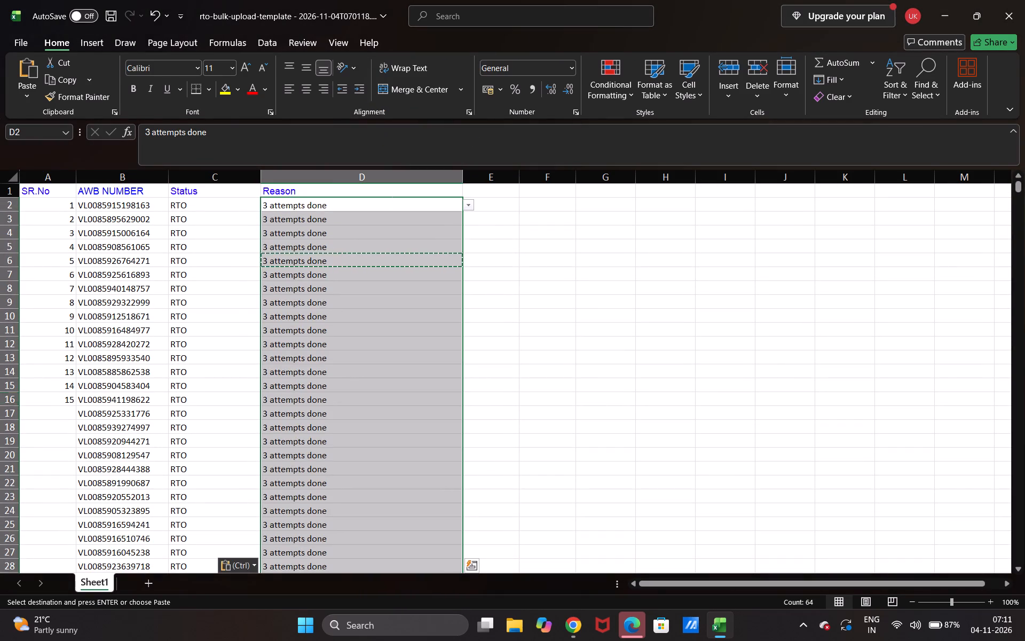
Extend the SR.No series from 15 in A16 down to 64 in row 65.
left_click(48, 398)
scroll(62, 409, "down", 2)
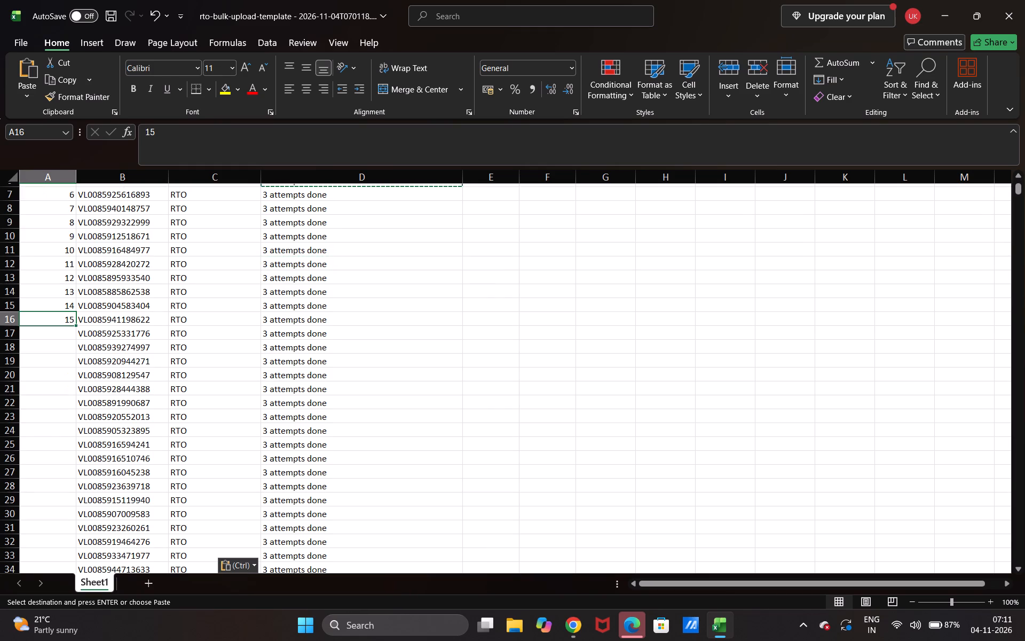
left_click_drag(75, 324, 74, 384, "ctrl")
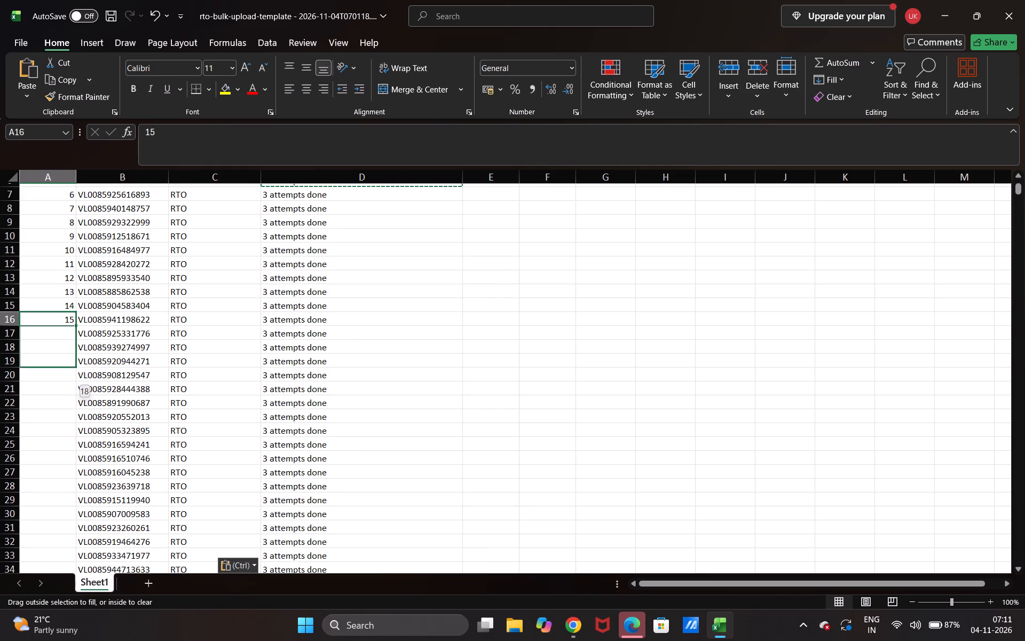
left_click_drag(74, 384, 89, 550, "ctrl")
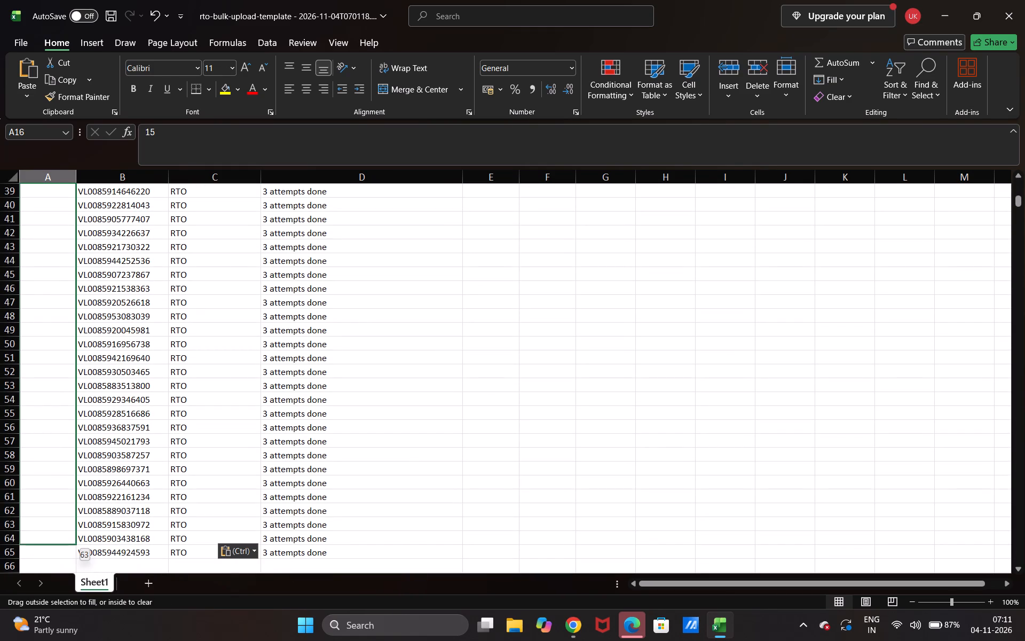
left_click_drag(89, 550, 89, 557, "ctrl")
scroll(498, 419, "down", 3)
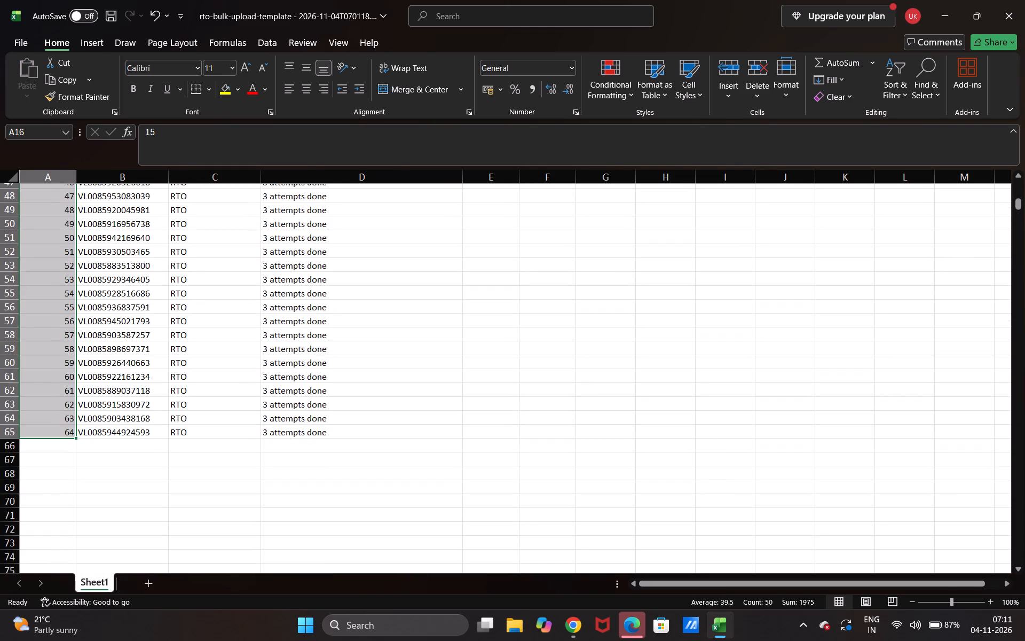
Save the filled RTO bulk upload template workbook.
double_click(181, 472)
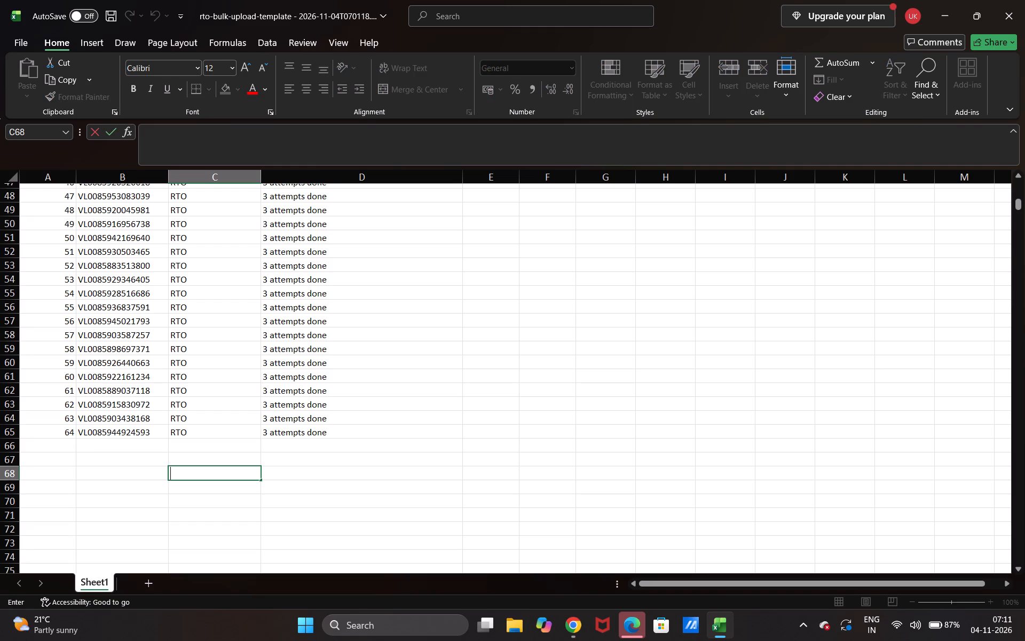
key("ctrl+s")
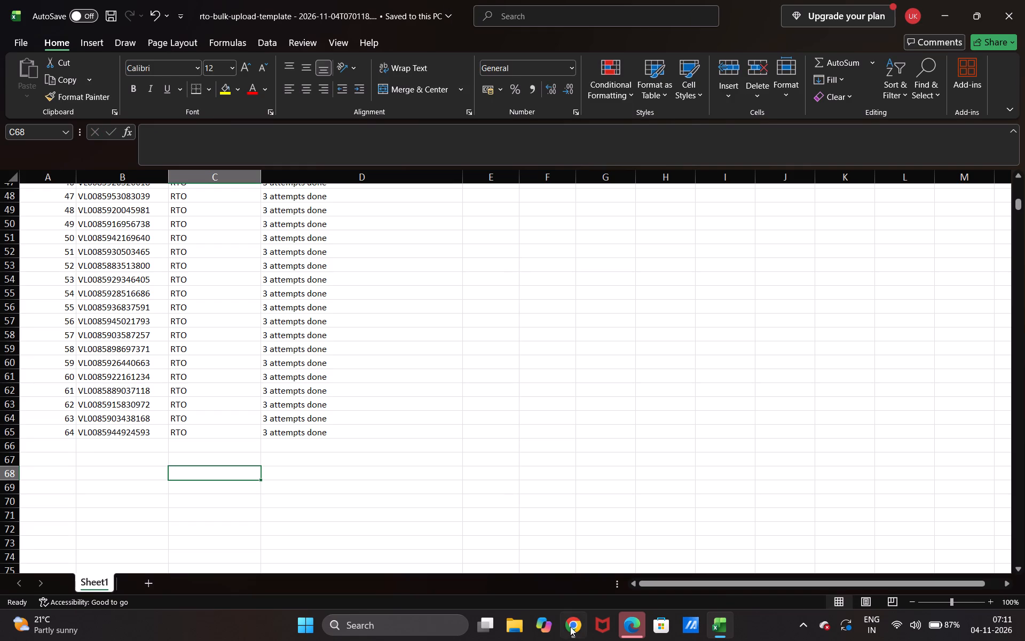
Switch to the Valmo console in Chrome, open the RTO section, and load the pending RTO waybill count and list.
left_click(570, 627)
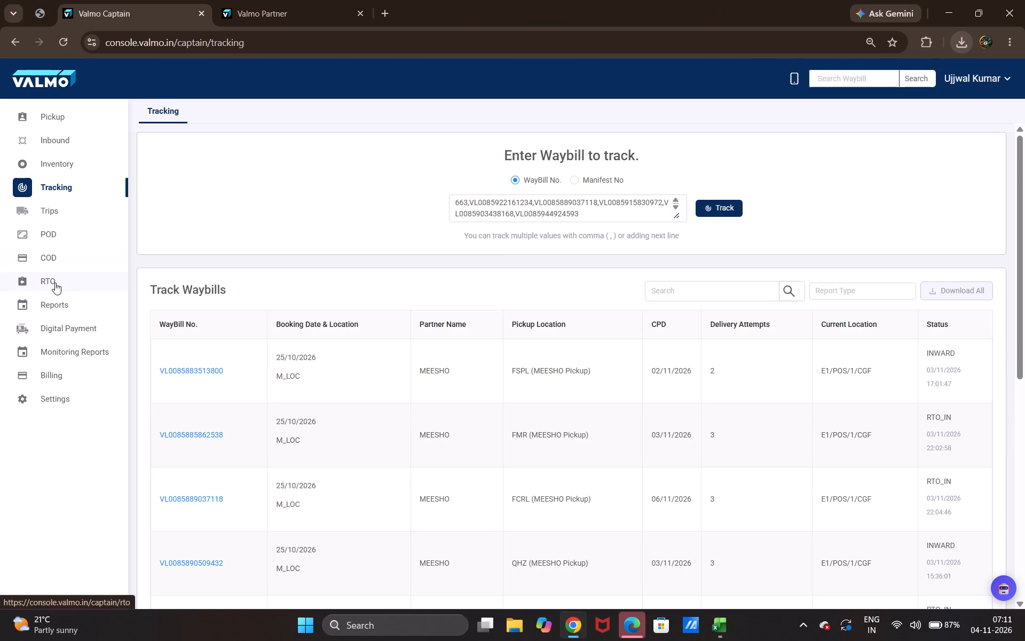
left_click(60, 280)
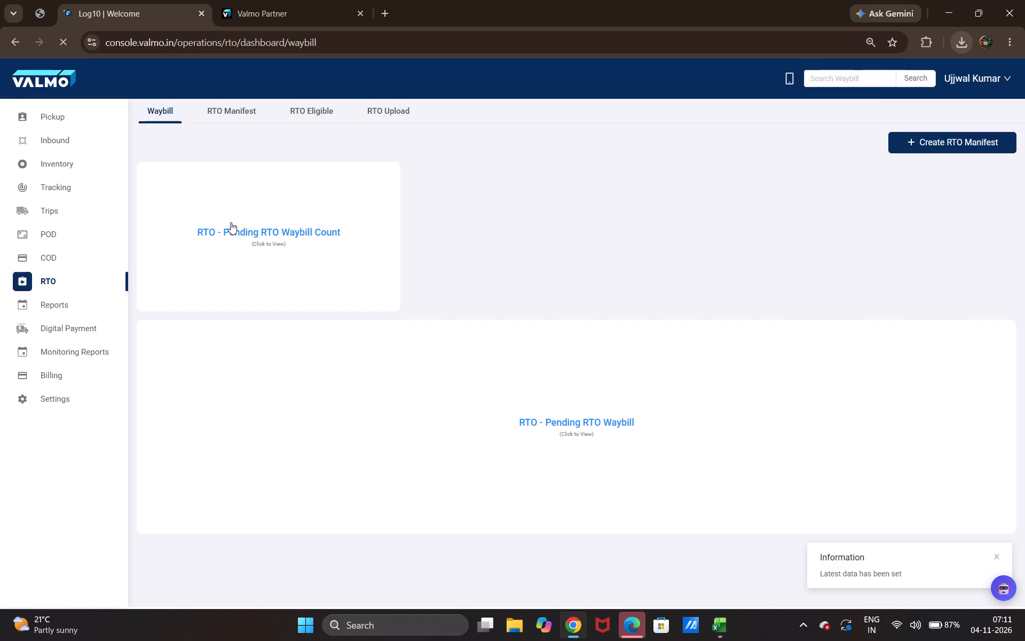
left_click(231, 222)
left_click(530, 393)
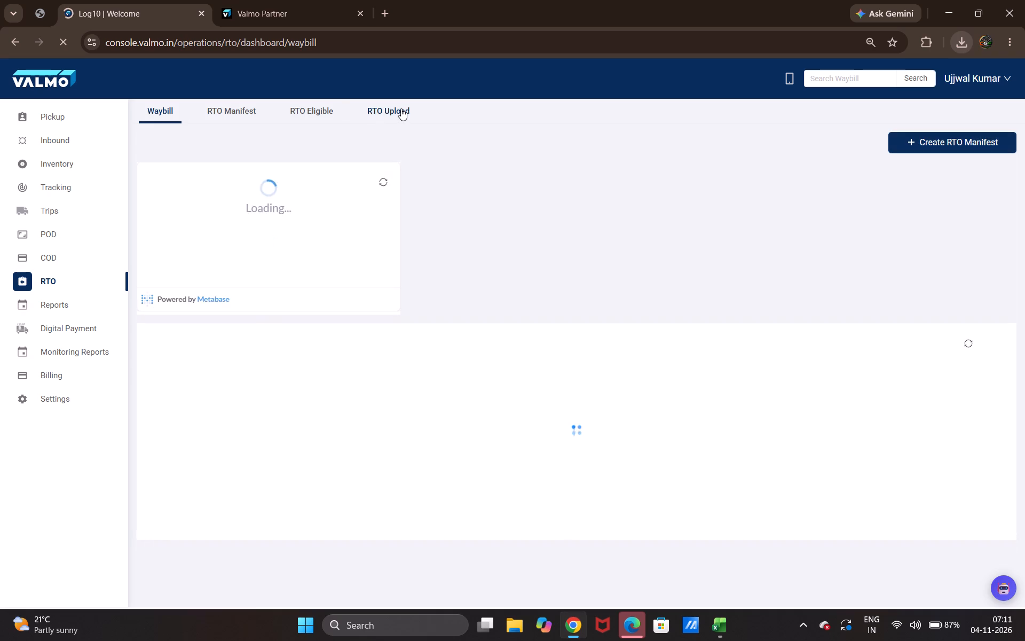
On the RTO Upload page, attach today's rto-bulk-upload-template file from Downloads and submit it for RTO bulk booking.
left_click(401, 108)
left_click(551, 230)
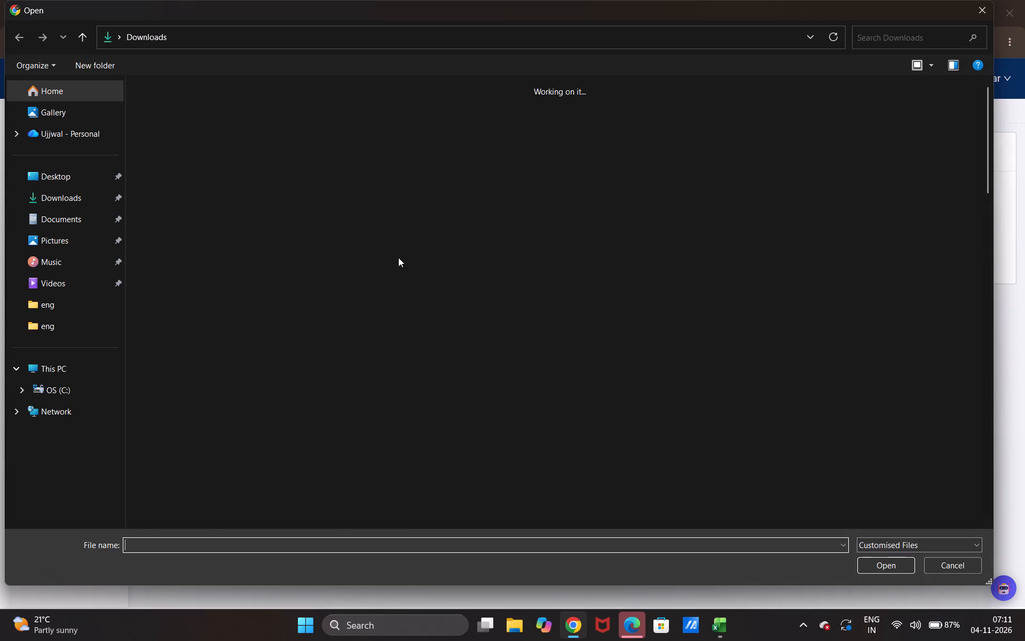
left_click(72, 202)
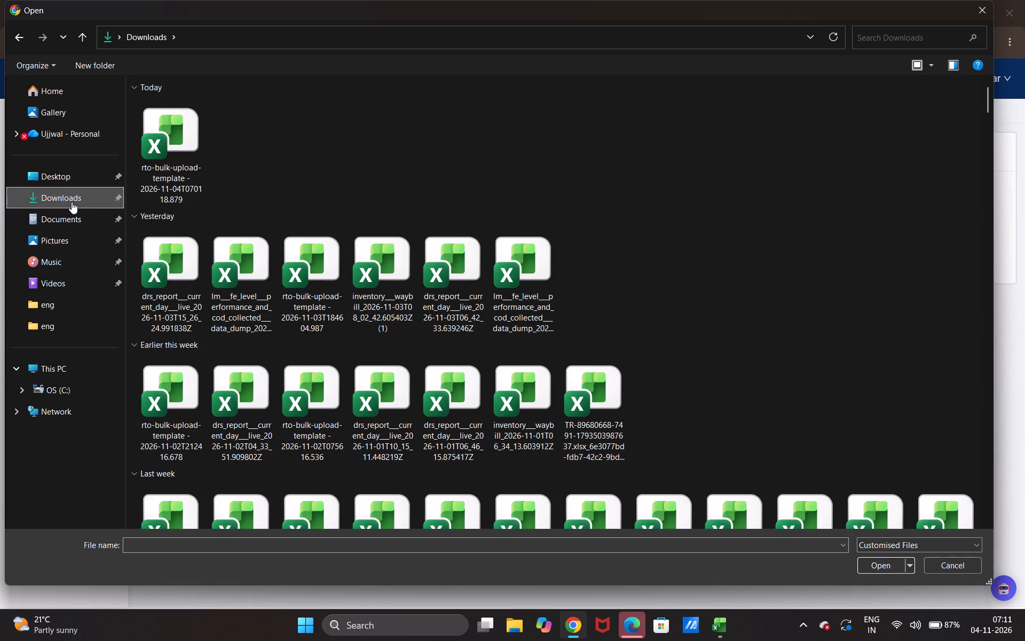
left_click(70, 197)
double_click(136, 156)
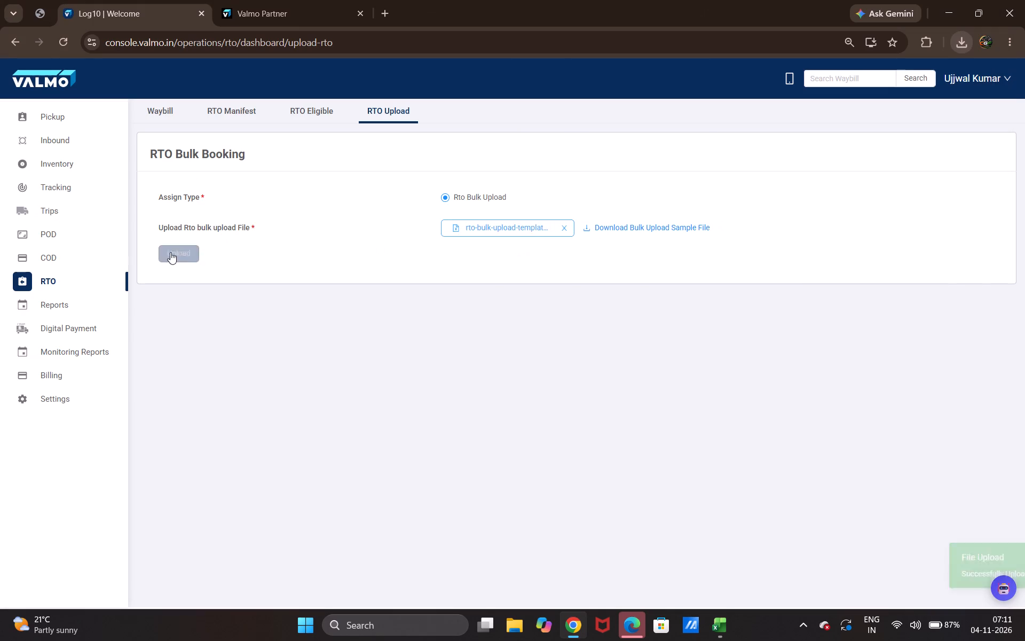
left_click(170, 252)
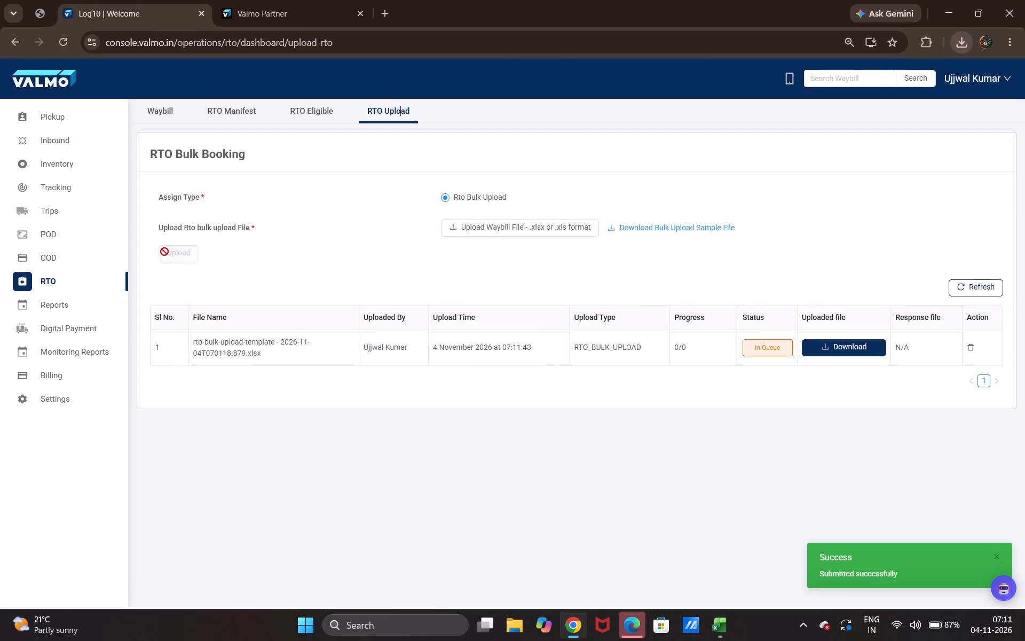
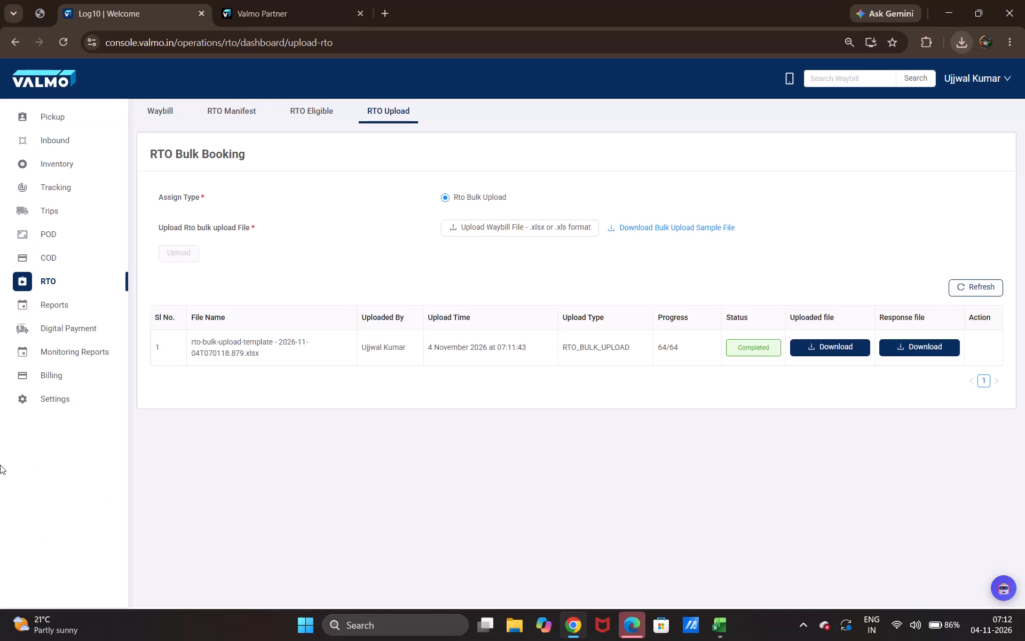
Open the Inventory section, load the inventory waybill count and waybill list, and refresh both.
left_click(63, 166)
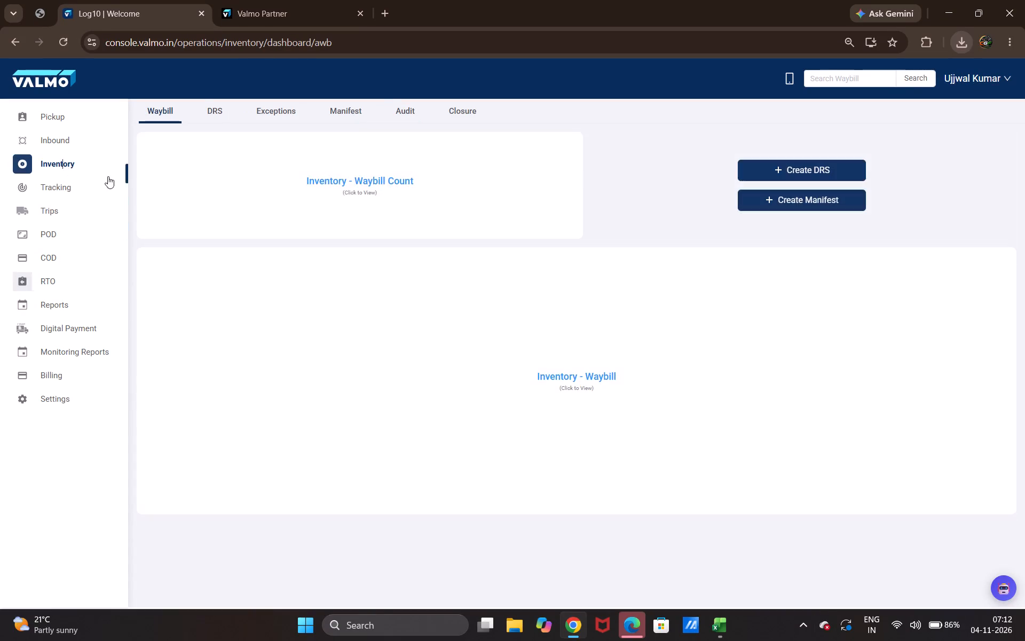
left_click(354, 212)
left_click(541, 377)
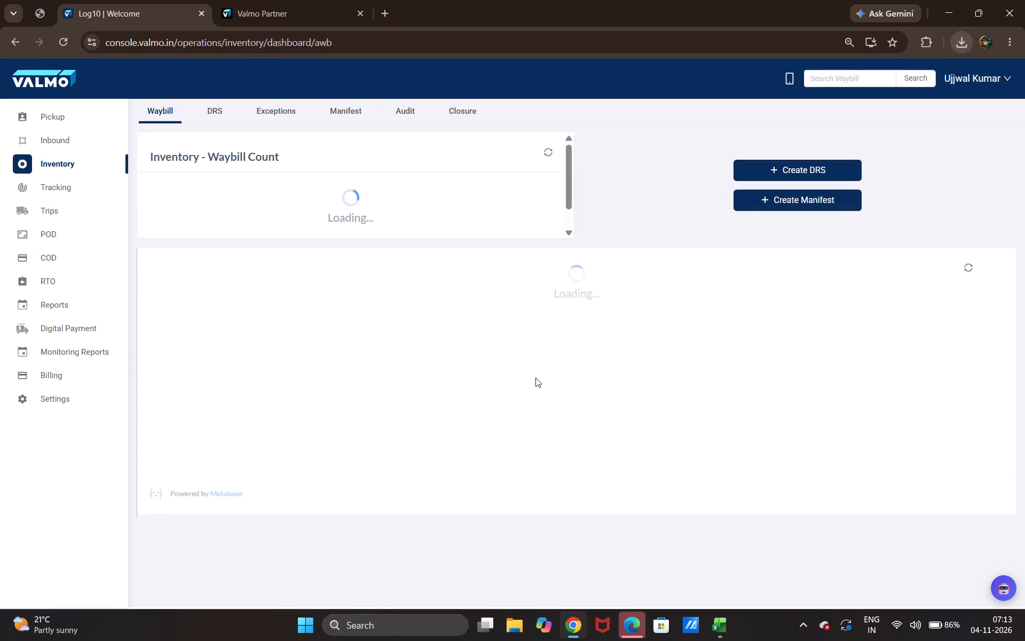
left_click(548, 151)
left_click(970, 265)
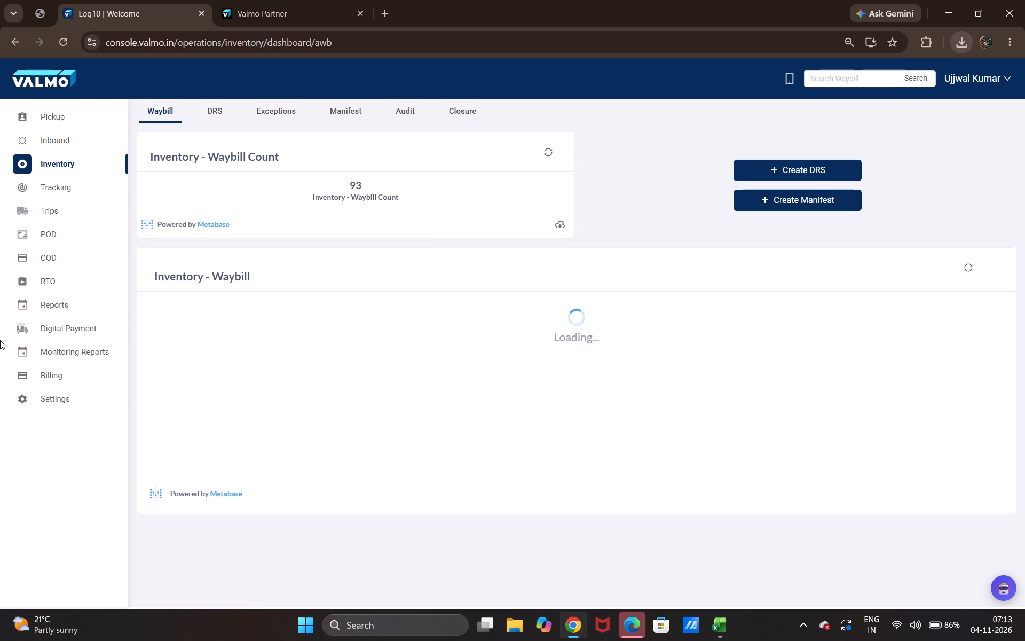
Open the Pickup section and review the reverse pickup list for status, ageing, attempt count and recommended FE of each AWB.
left_click(8, 115)
left_click(23, 113)
scroll(319, 197, "down", 4)
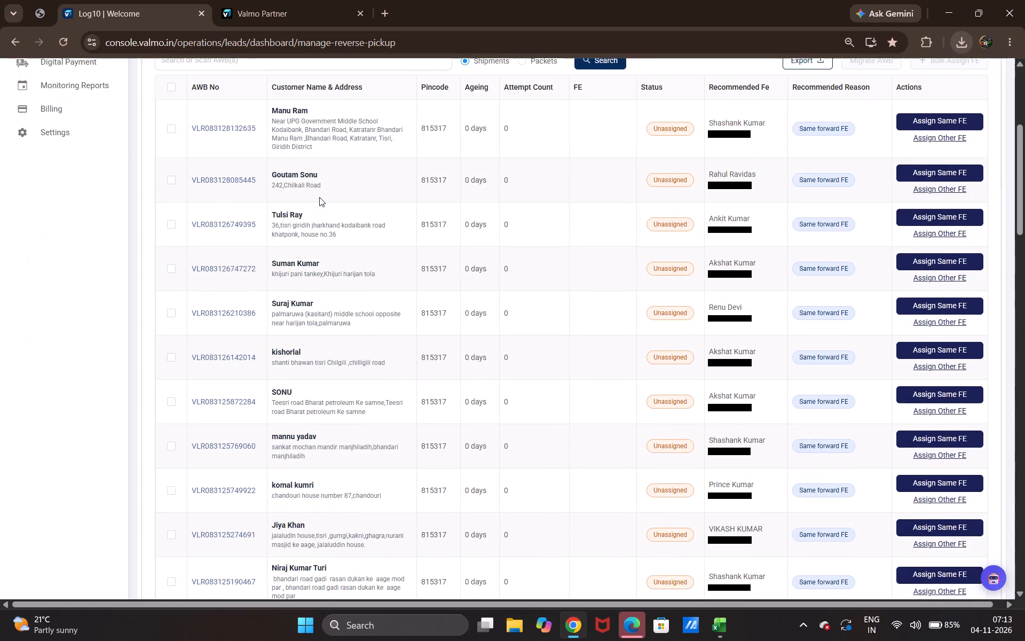
scroll(319, 197, "up", 1)
scroll(722, 313, "down", 2)
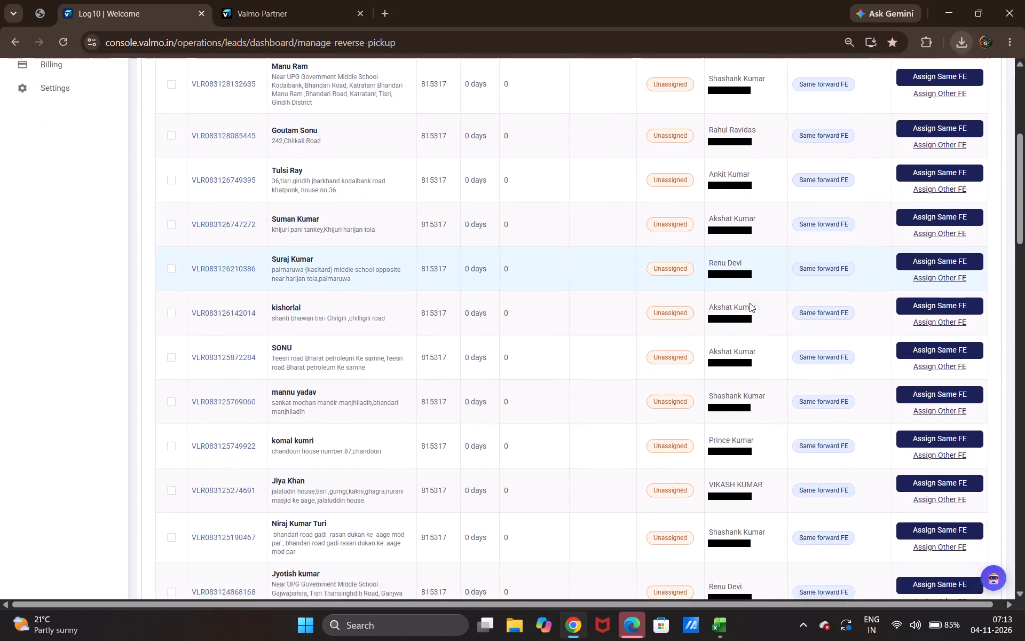
scroll(688, 221, "up", 1)
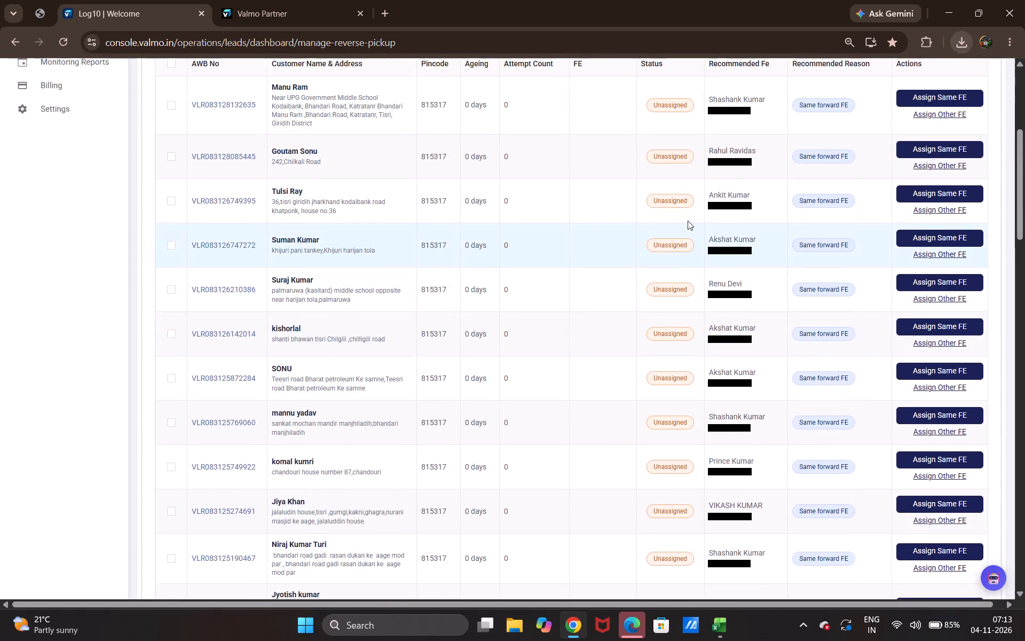
scroll(761, 272, "down", 1)
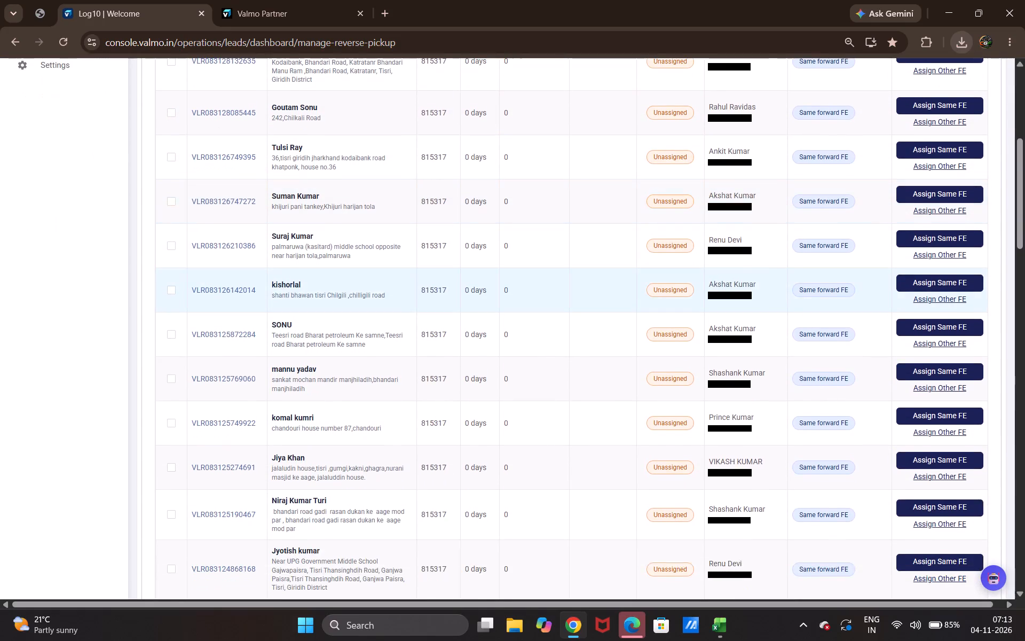
scroll(753, 287, "down", 4)
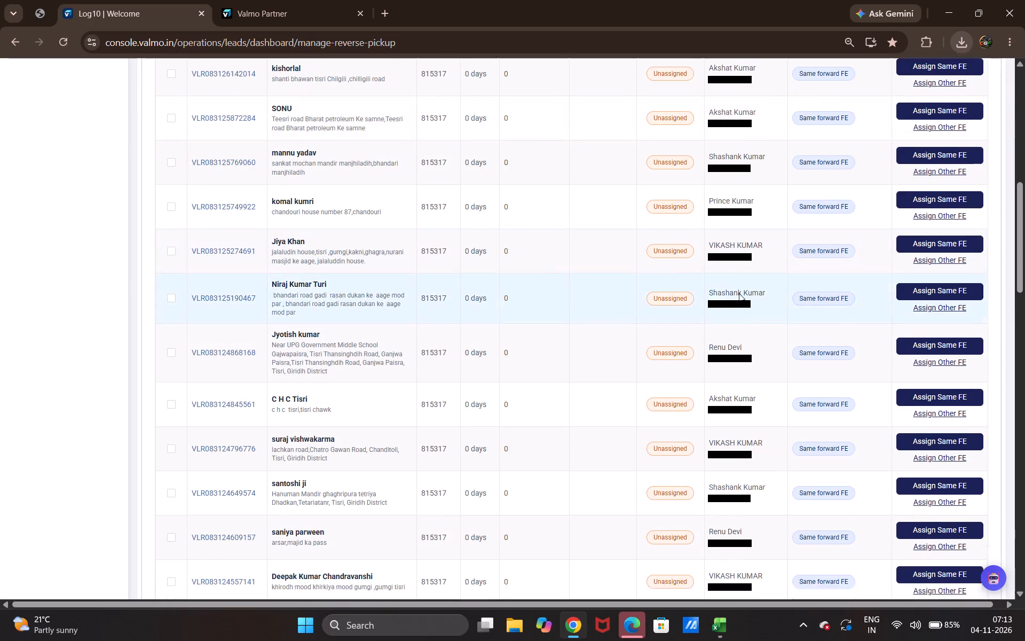
scroll(739, 286, "down", 3)
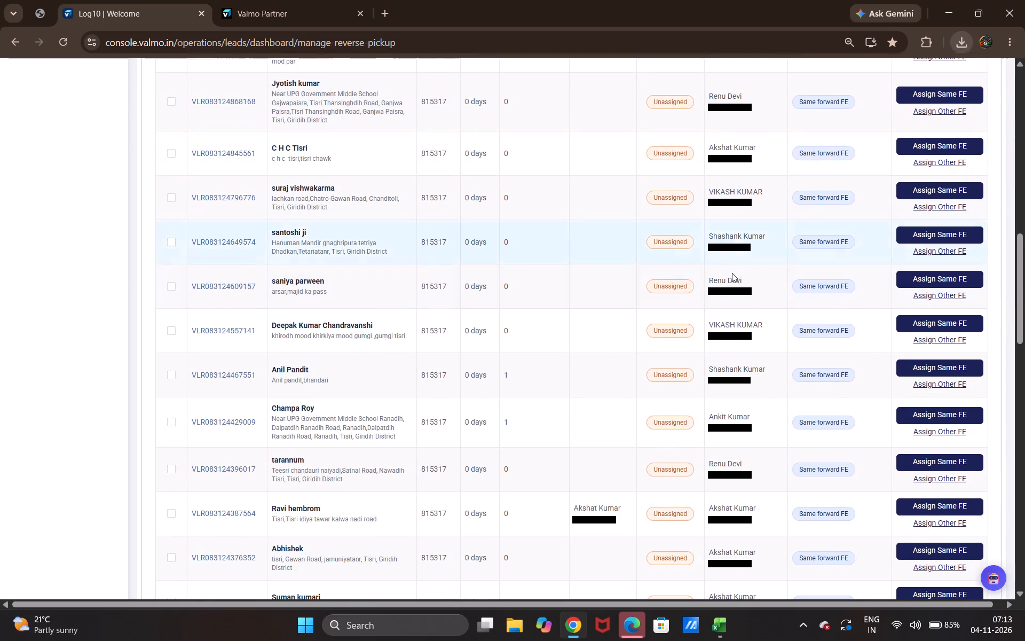
scroll(737, 286, "down", 5)
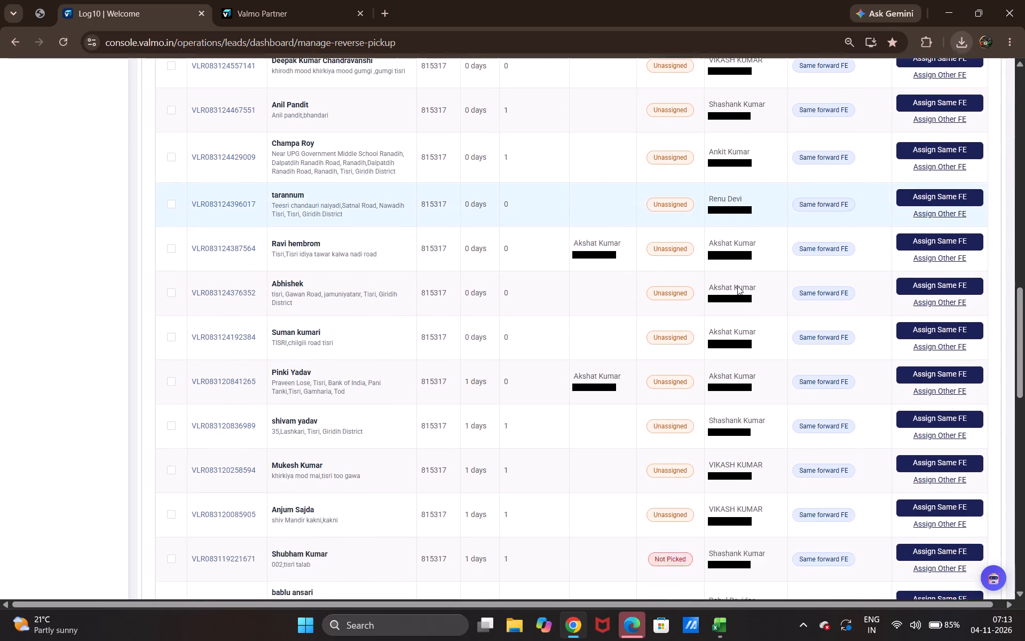
scroll(737, 286, "down", 1)
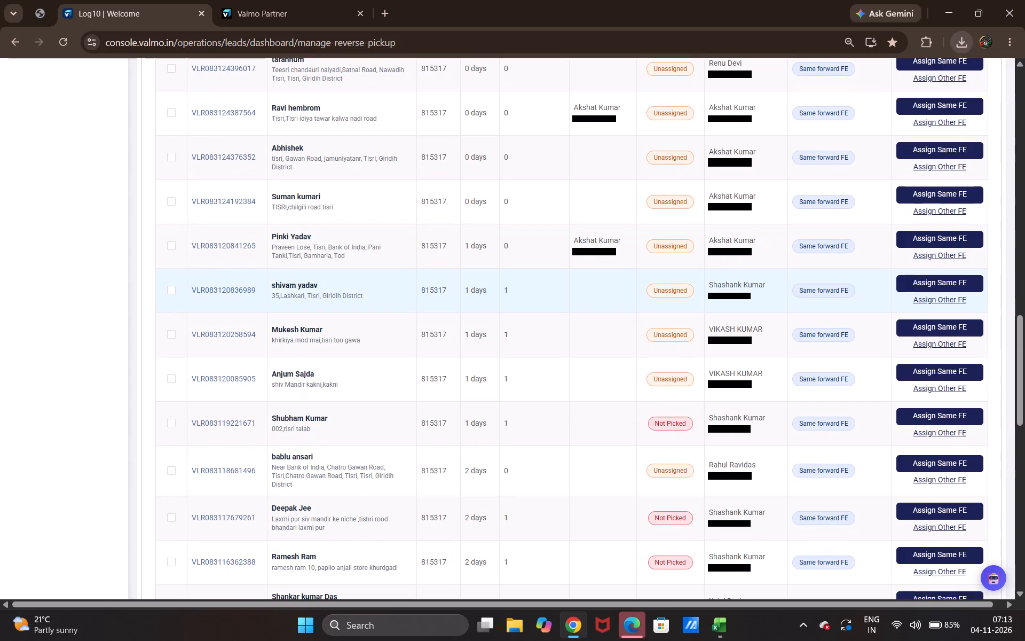
scroll(737, 286, "down", 4)
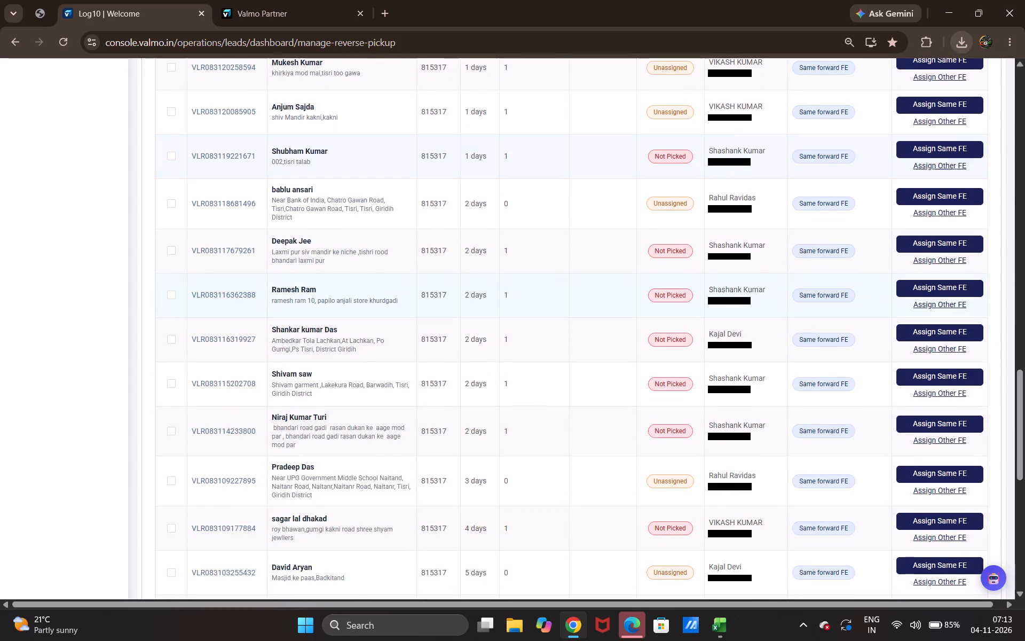
scroll(736, 286, "down", 4)
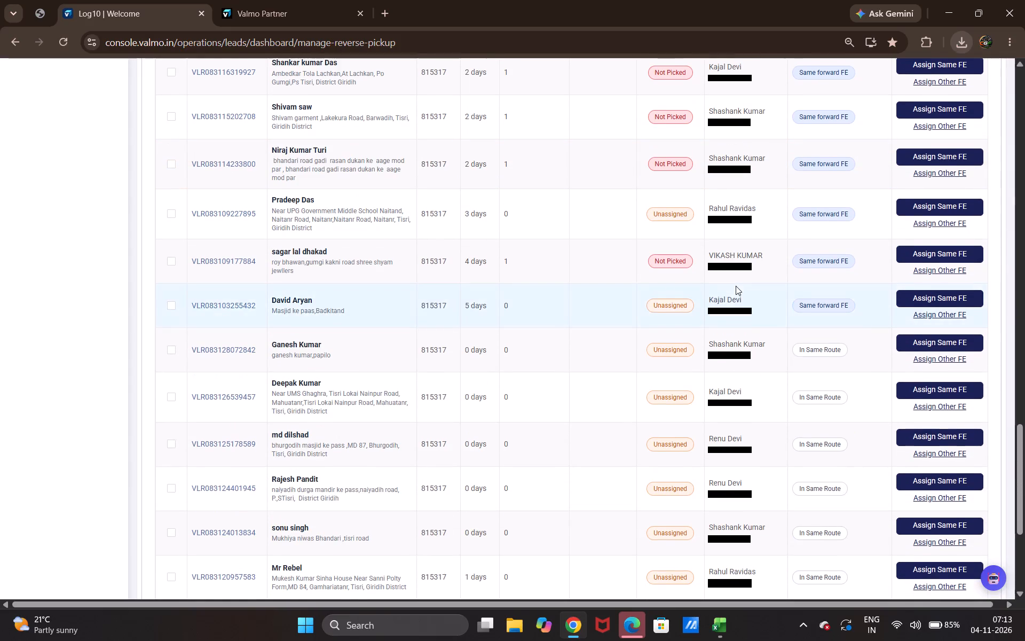
scroll(736, 286, "up", 2)
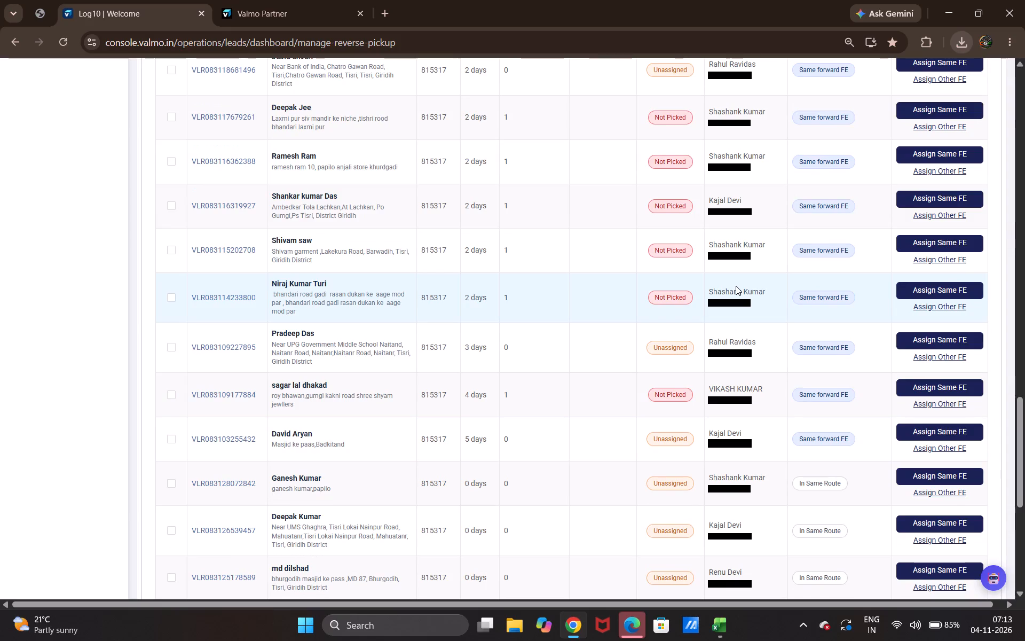
scroll(736, 286, "up", 2)
scroll(731, 287, "down", 3)
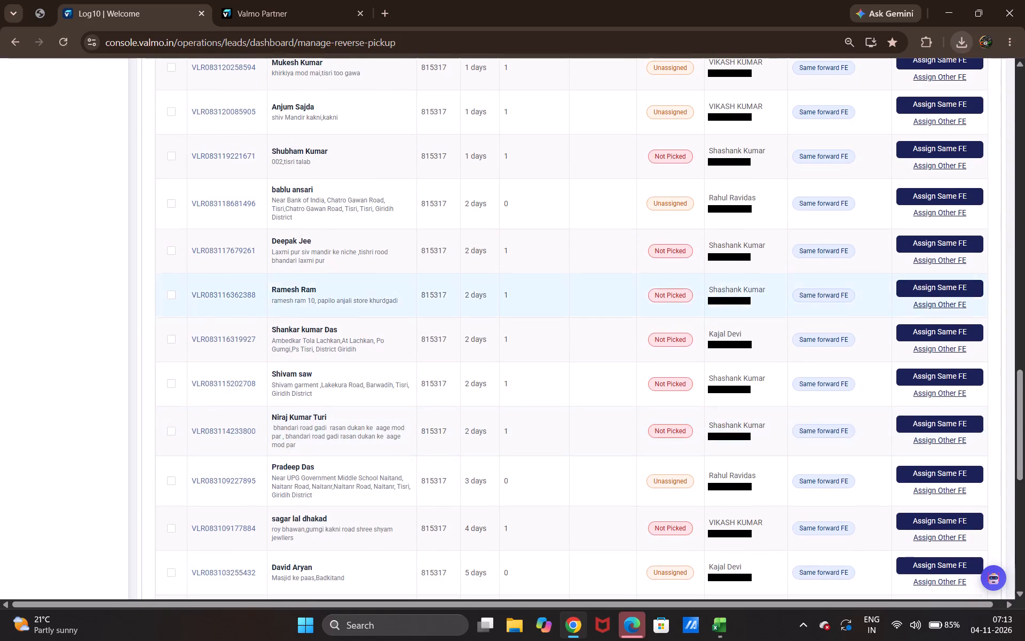
scroll(727, 296, "down", 11)
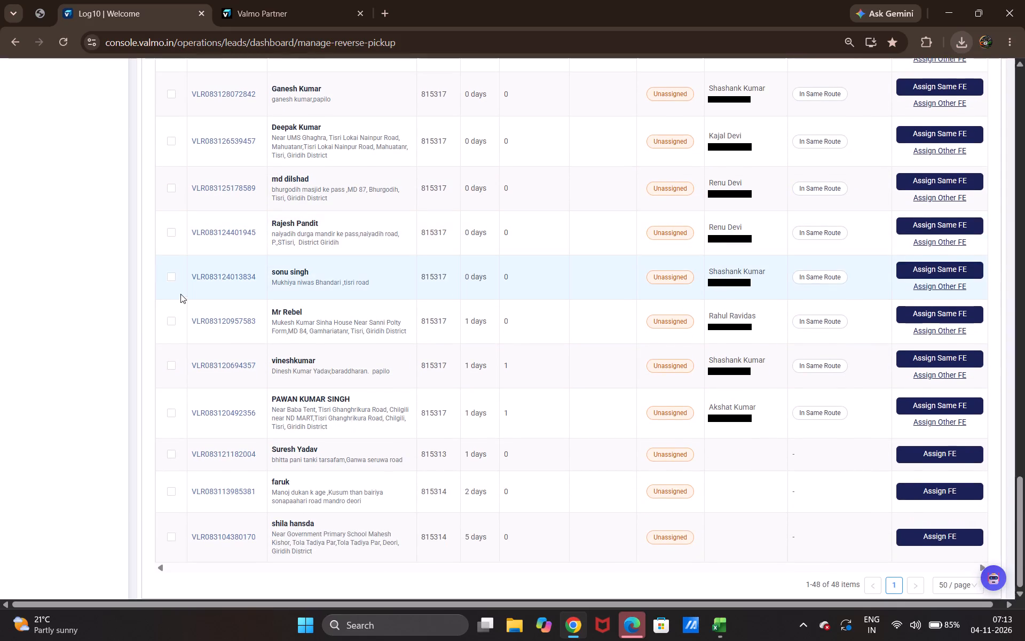
scroll(180, 285, "up", 20)
scroll(180, 285, "up", 16)
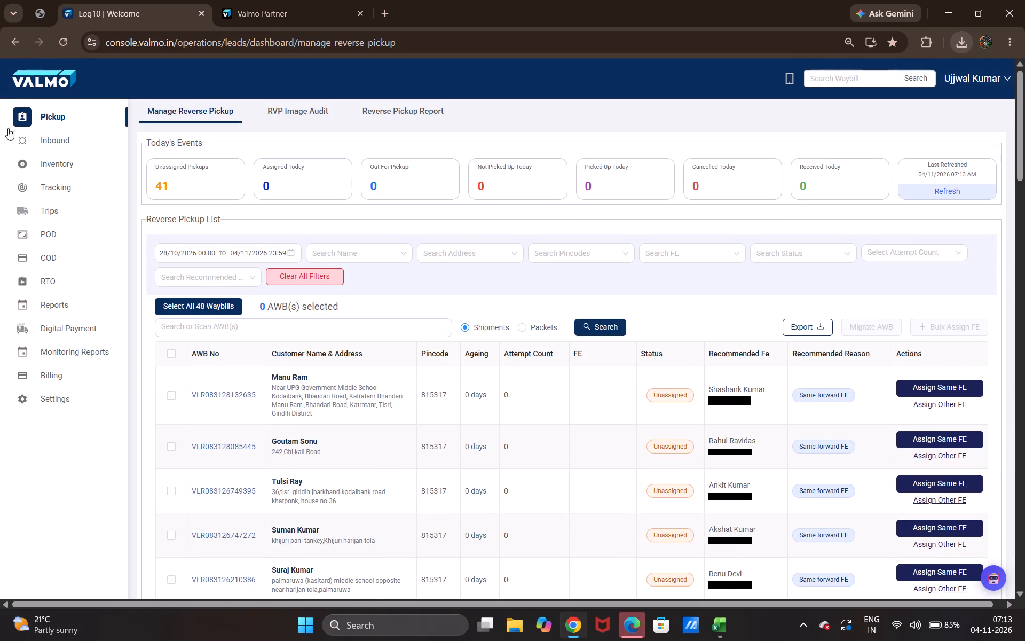
Open the Monitoring Reports performance overview and return to the Pickup section.
left_click(88, 352)
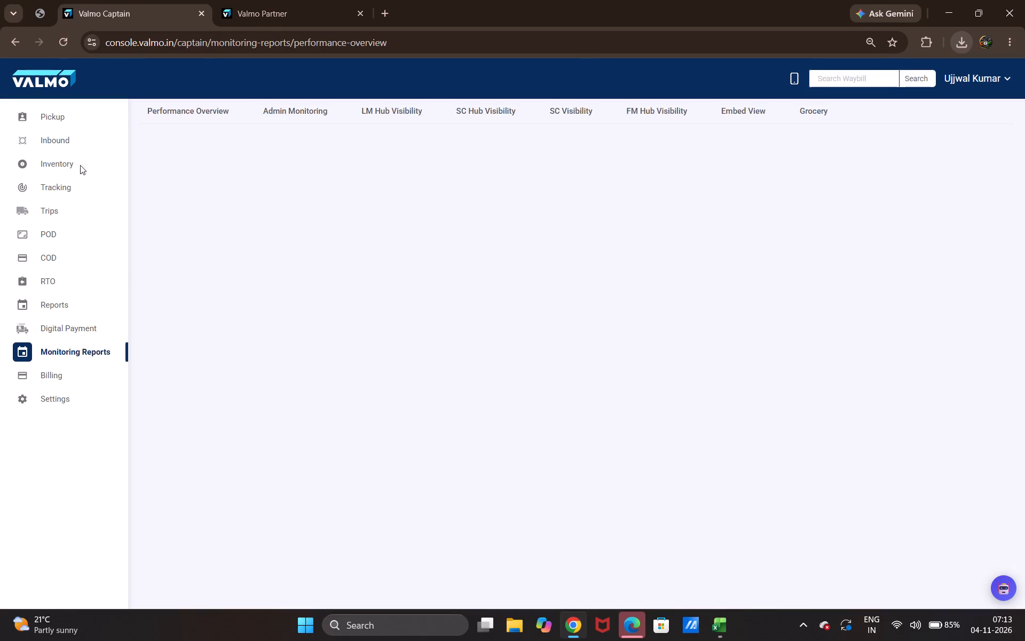
left_click(58, 116)
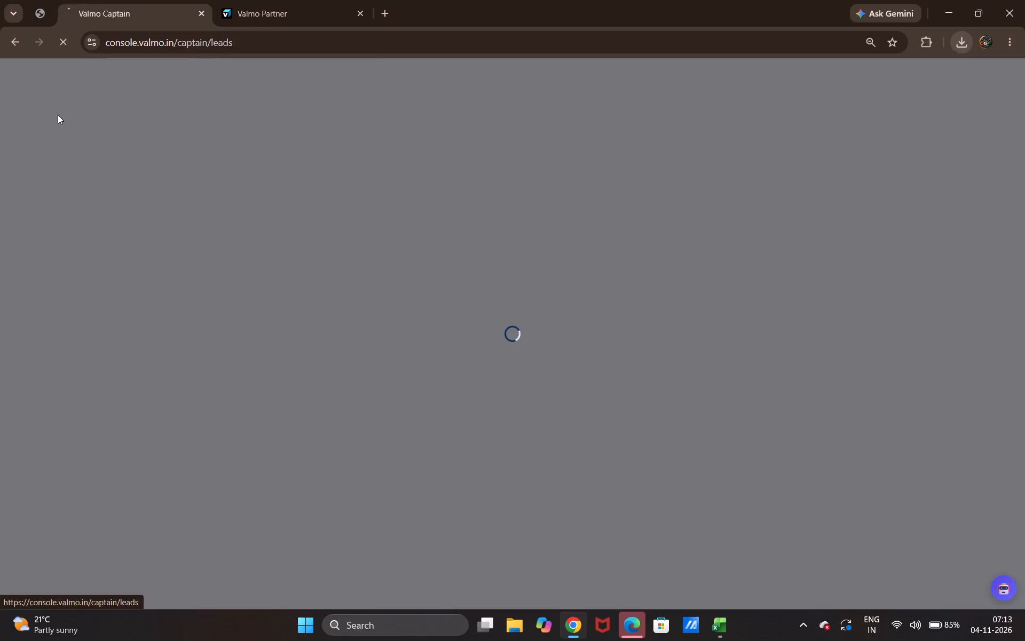
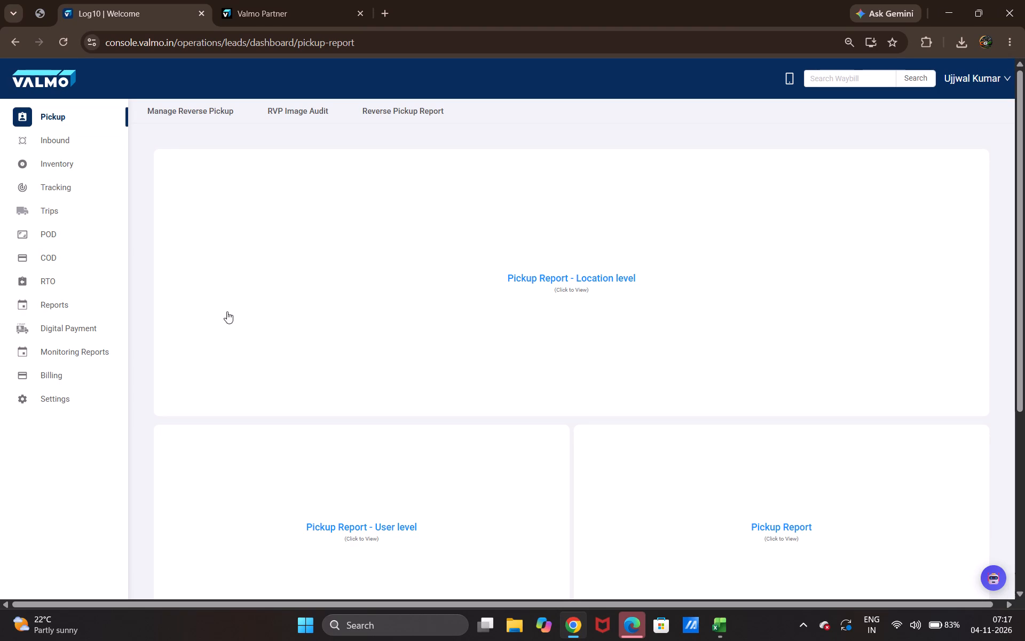
Load the location-level pickup report.
left_click(333, 286)
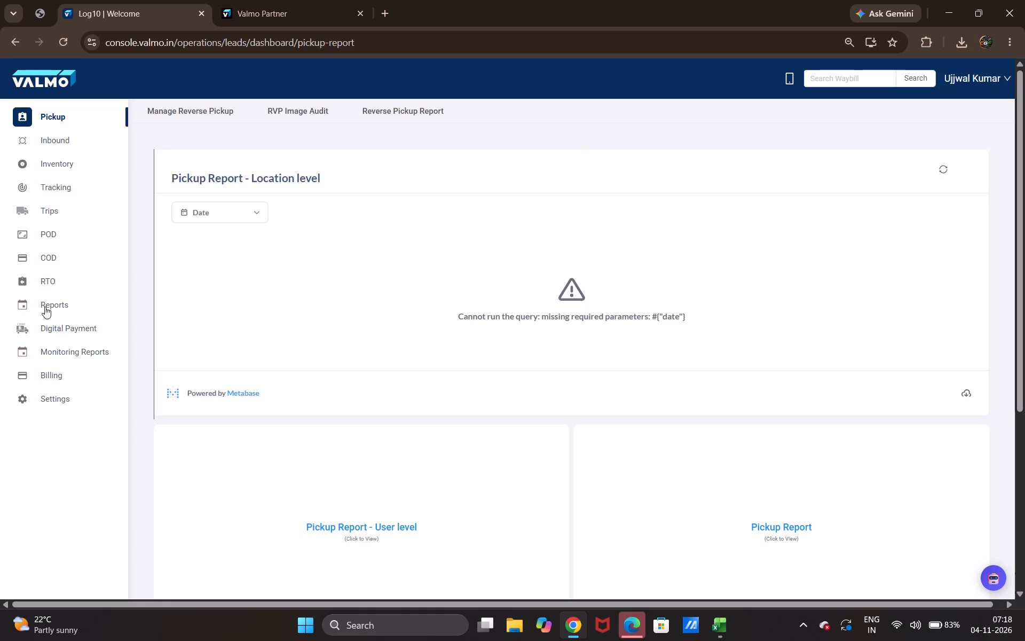
Open the RTO section and load the pending RTO waybill count and the pending RTO waybill list.
left_click(44, 285)
left_click(257, 263)
left_click(573, 416)
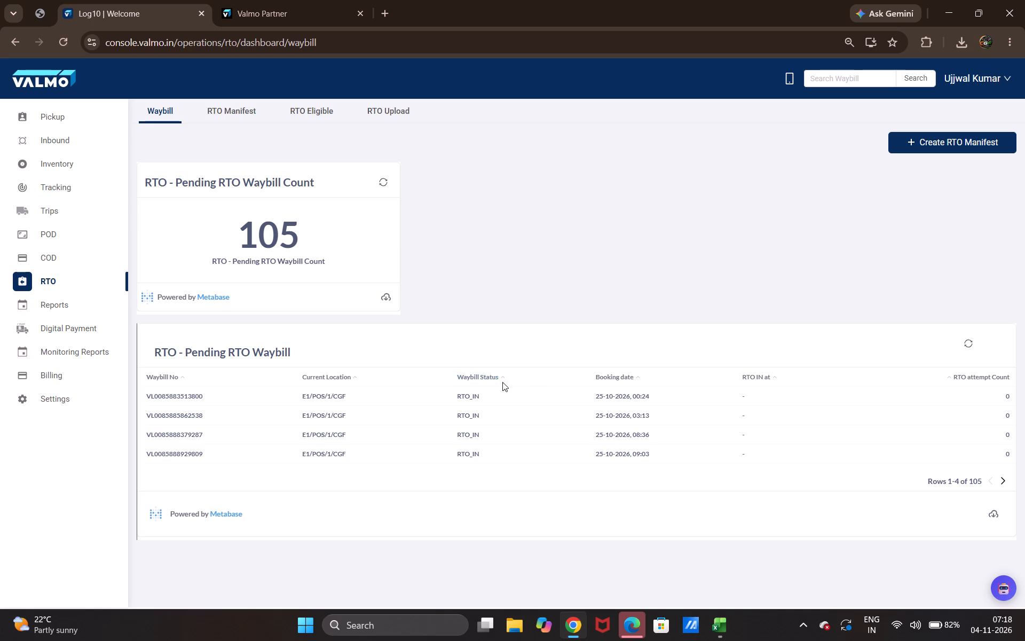
Check the RTO manifest list and the connection sheets in the Trips section.
left_click(216, 106)
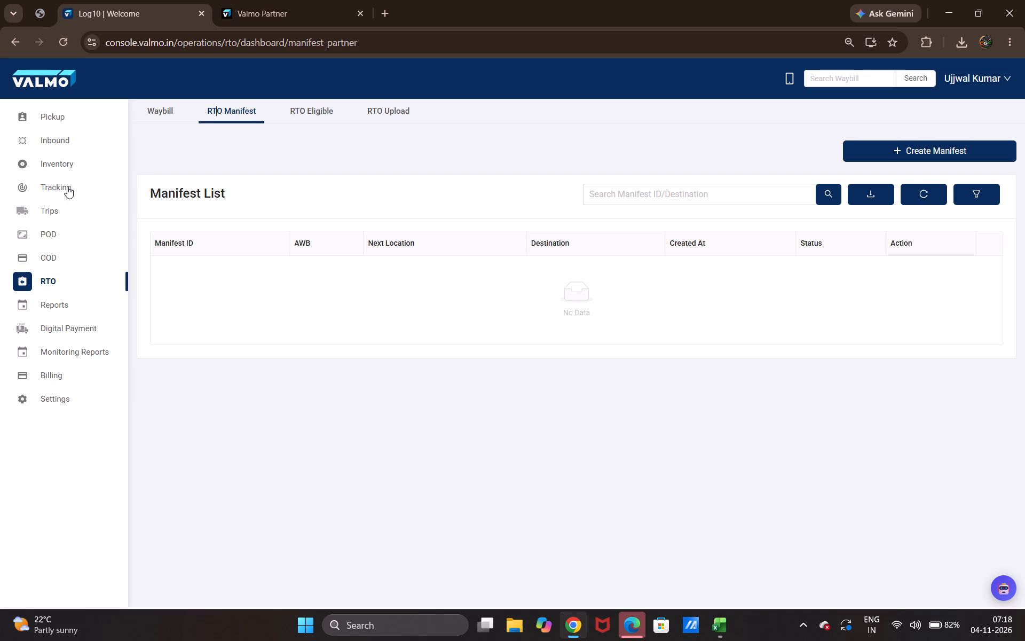
left_click(52, 212)
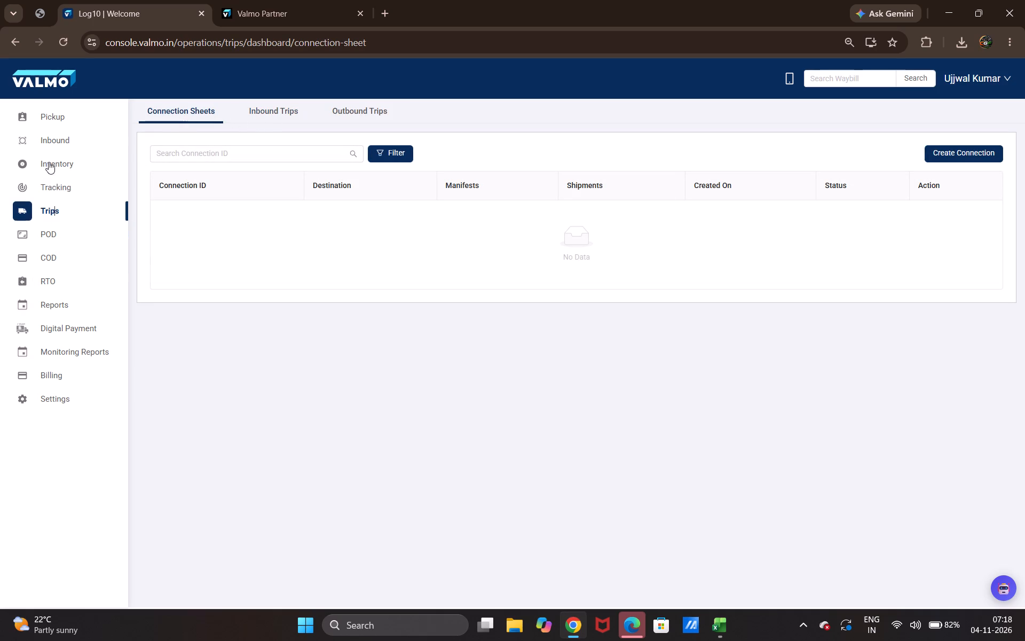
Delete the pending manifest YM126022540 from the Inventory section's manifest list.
left_click(54, 163)
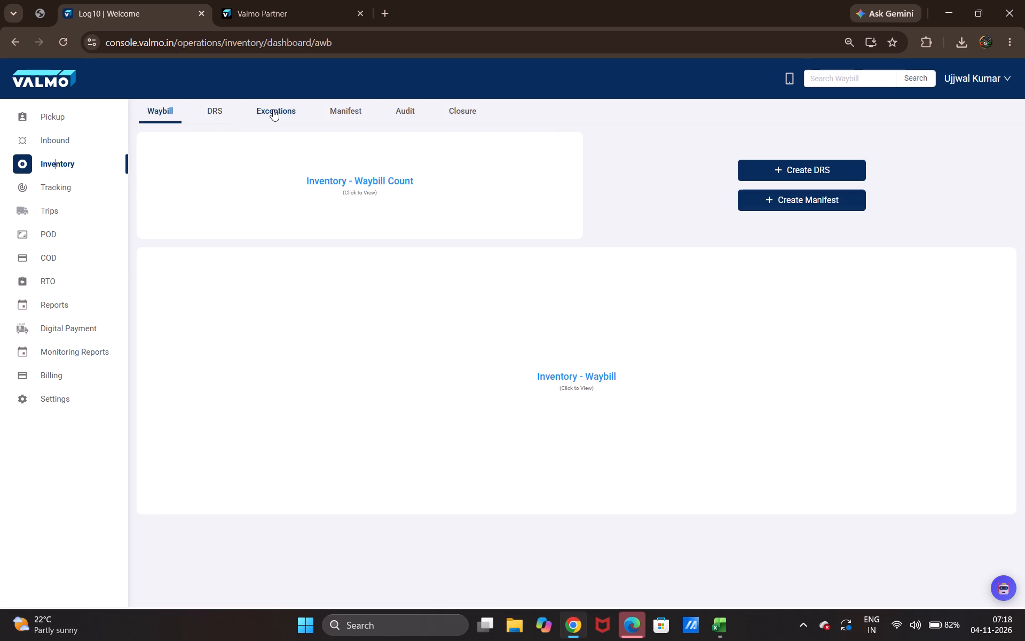
left_click(273, 109)
left_click(339, 105)
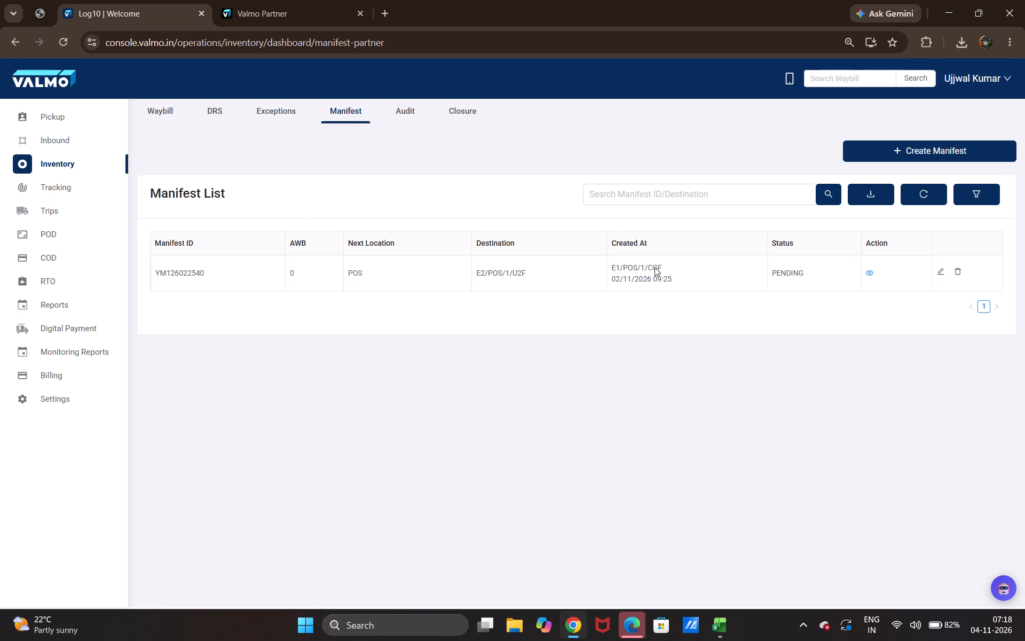
left_click(958, 271)
left_click(575, 189)
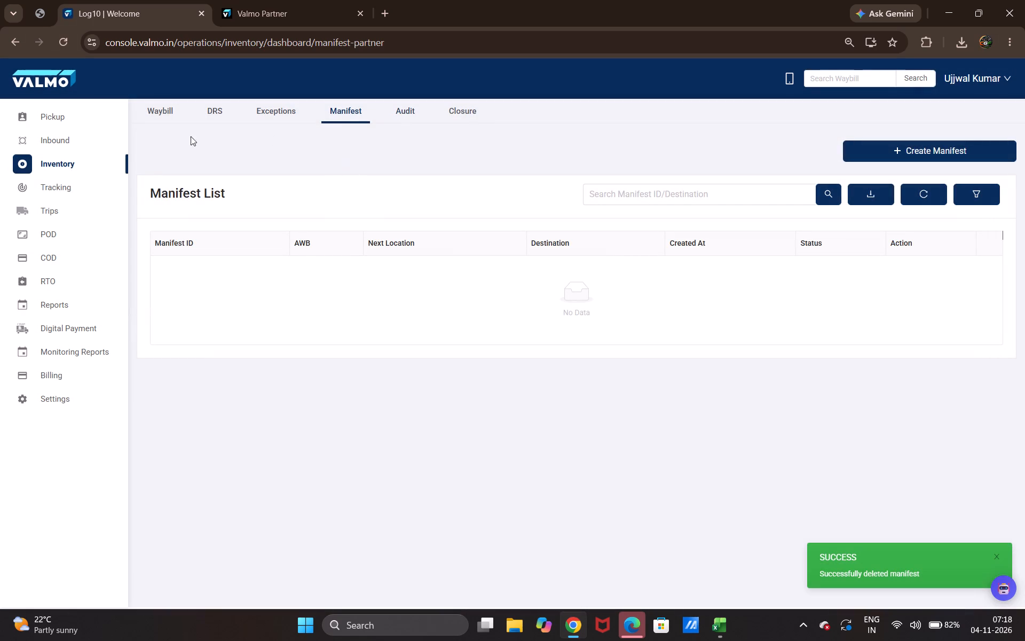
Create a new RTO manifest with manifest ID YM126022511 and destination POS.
left_click(49, 280)
left_click(216, 106)
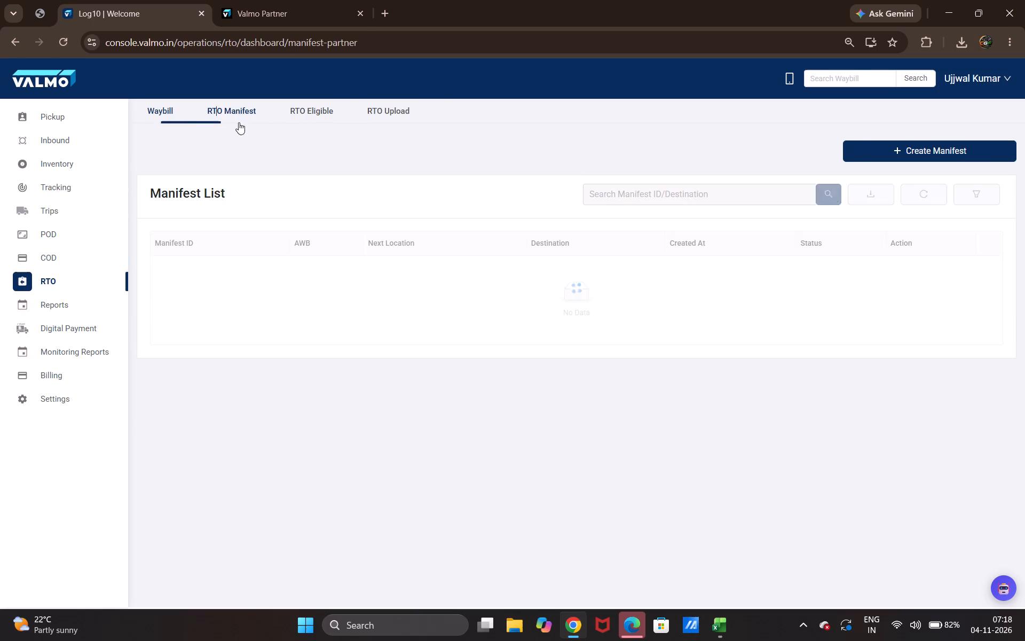
left_click(891, 153)
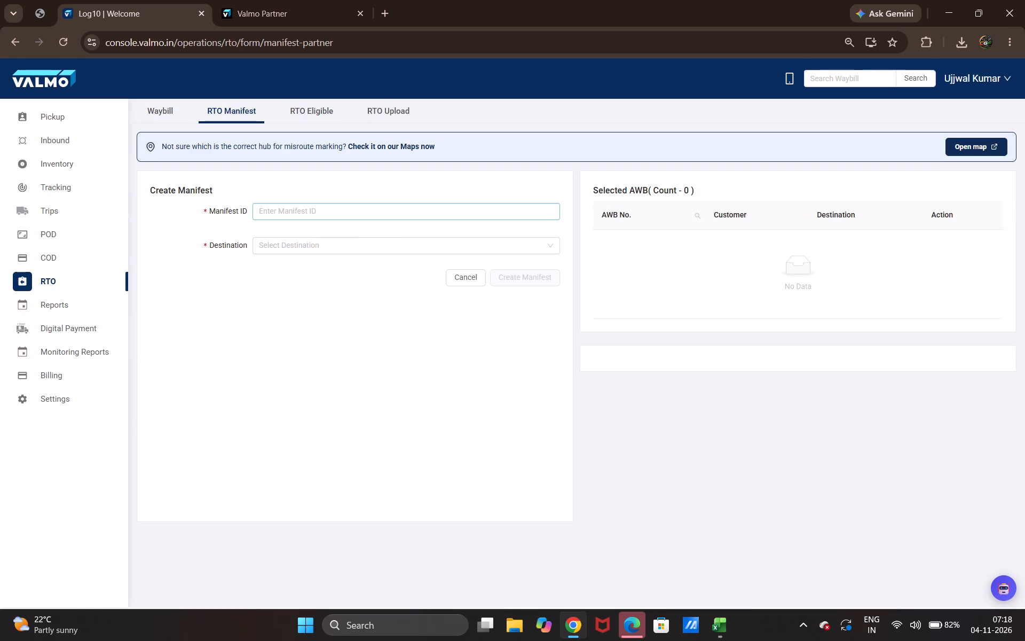
left_click(358, 209)
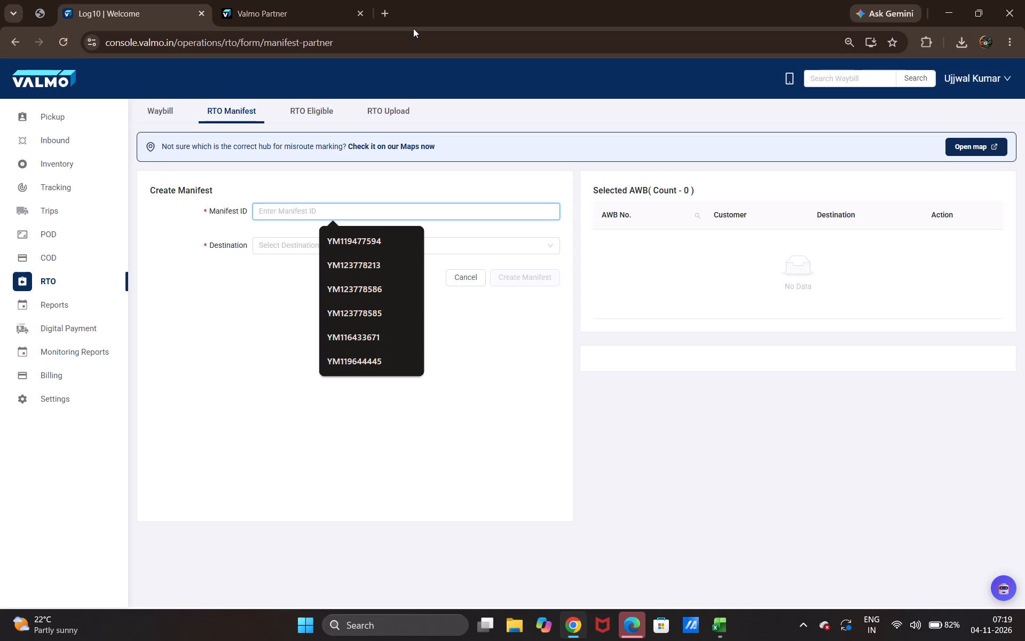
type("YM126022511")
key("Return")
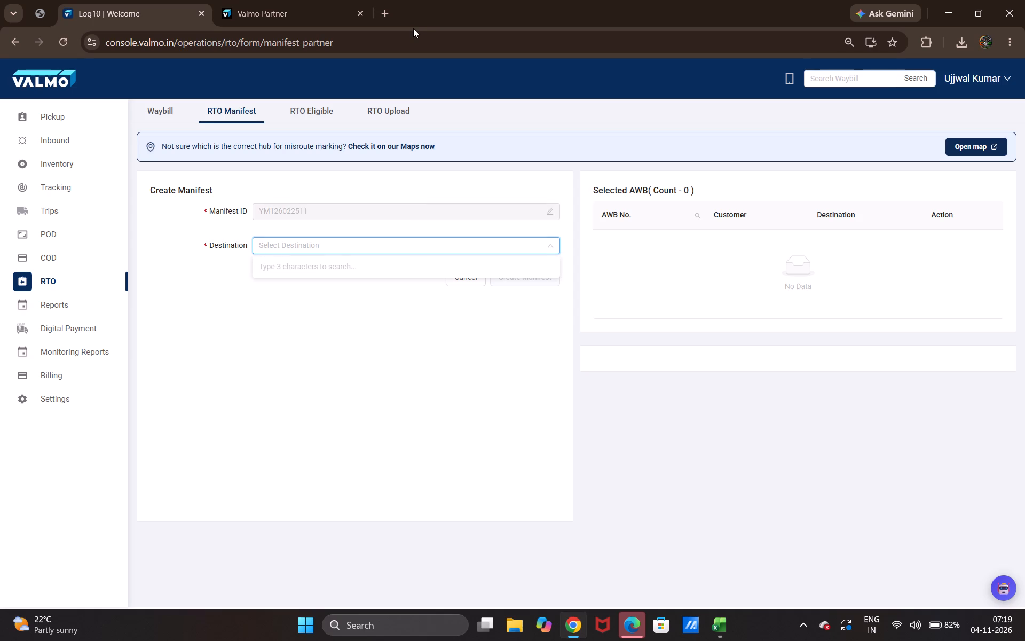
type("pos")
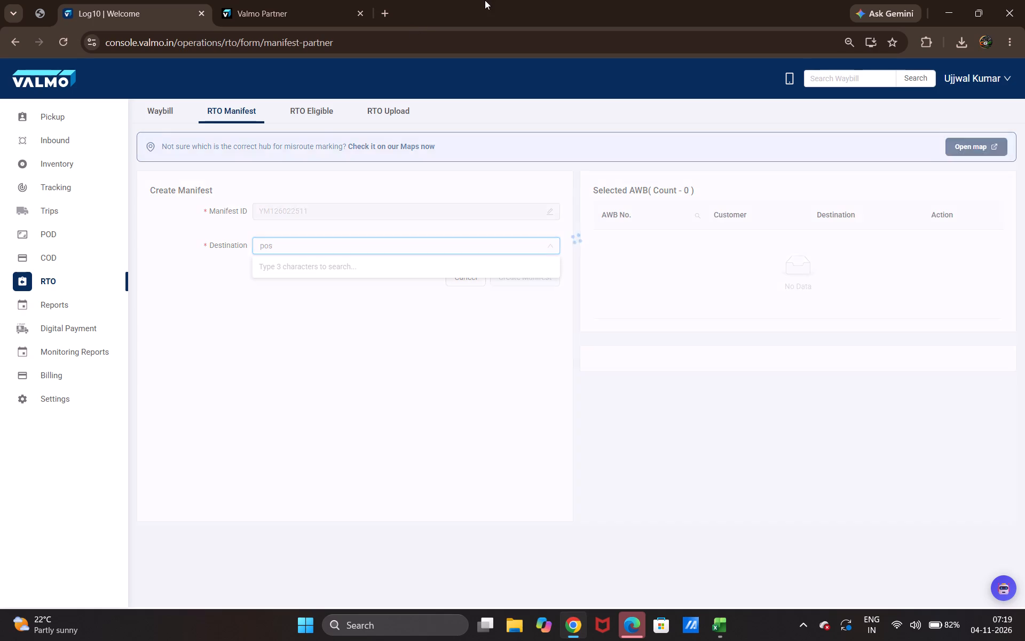
left_click(284, 265)
left_click(520, 276)
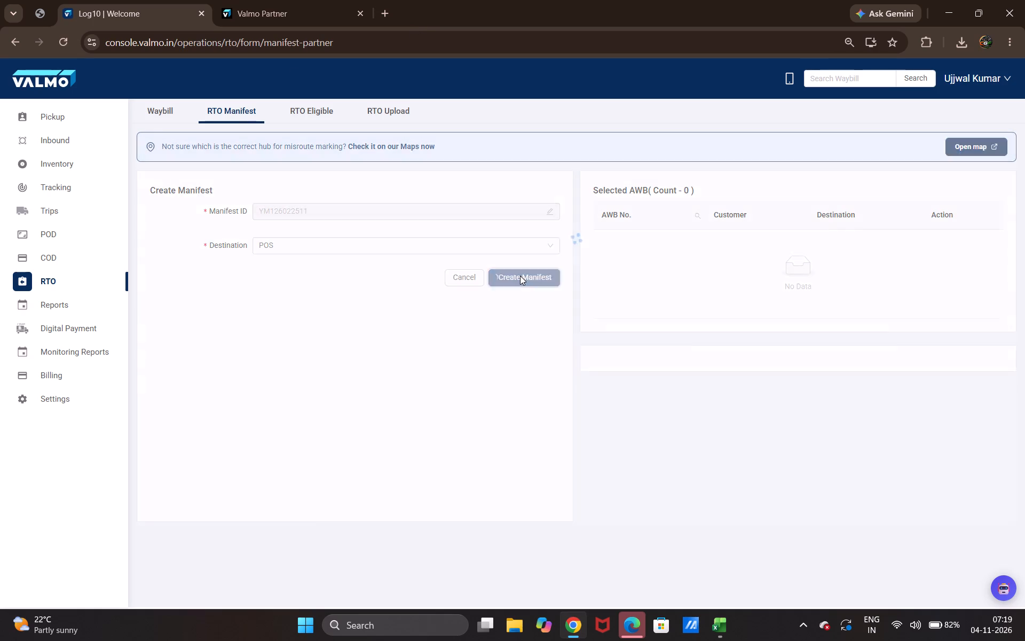
Open the waybill number entry for scanning waybills into manifest YM126022511.
left_click(635, 406)
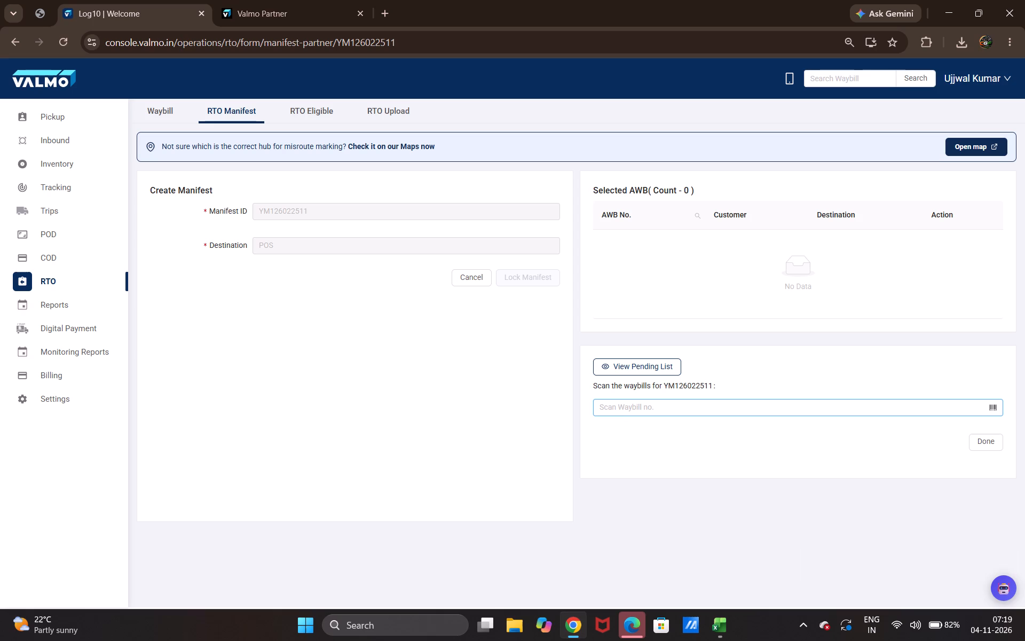
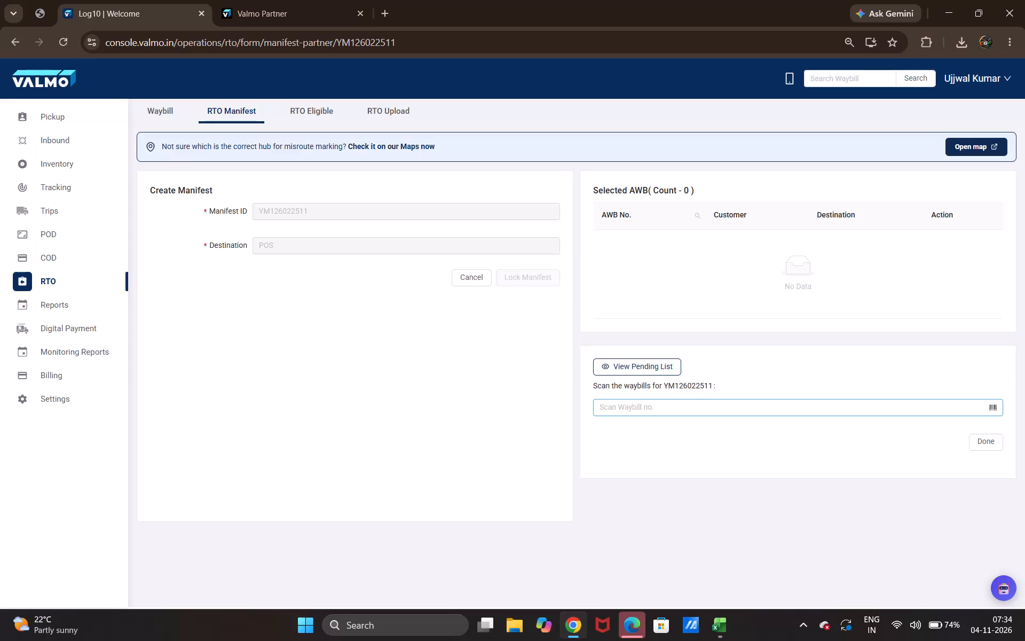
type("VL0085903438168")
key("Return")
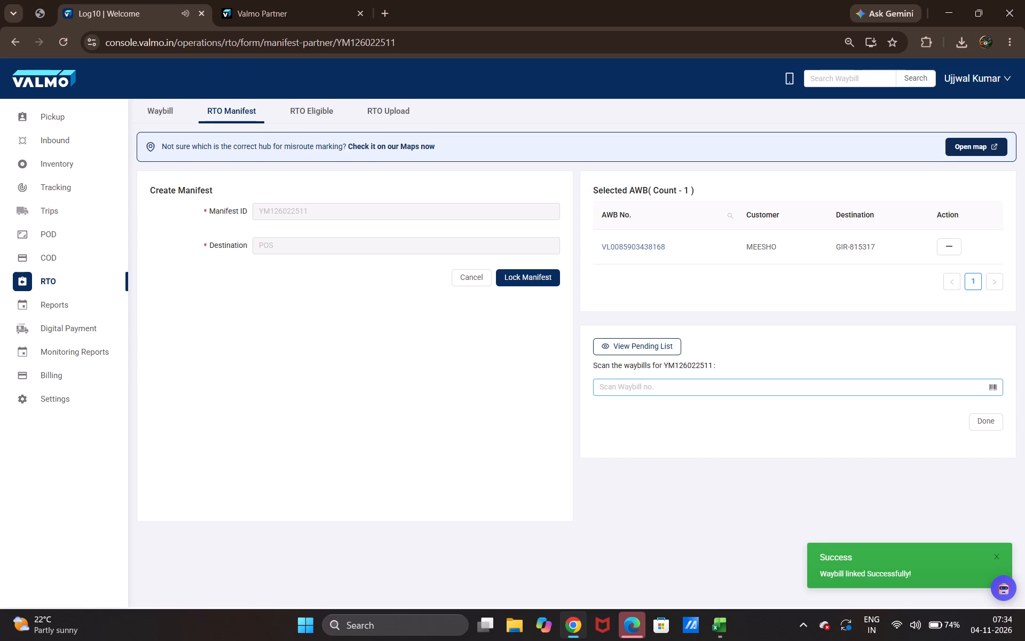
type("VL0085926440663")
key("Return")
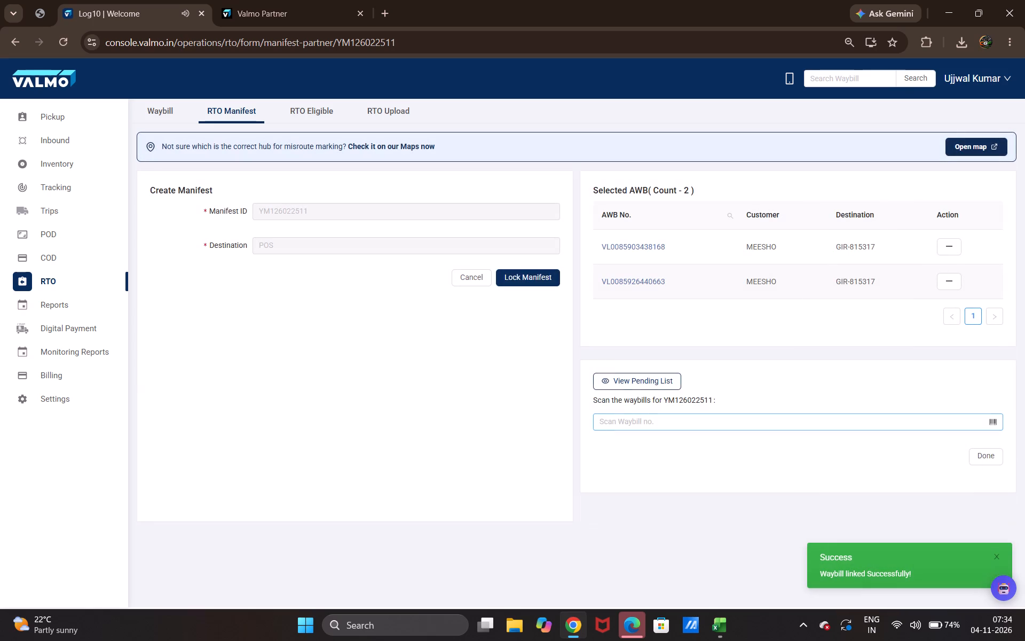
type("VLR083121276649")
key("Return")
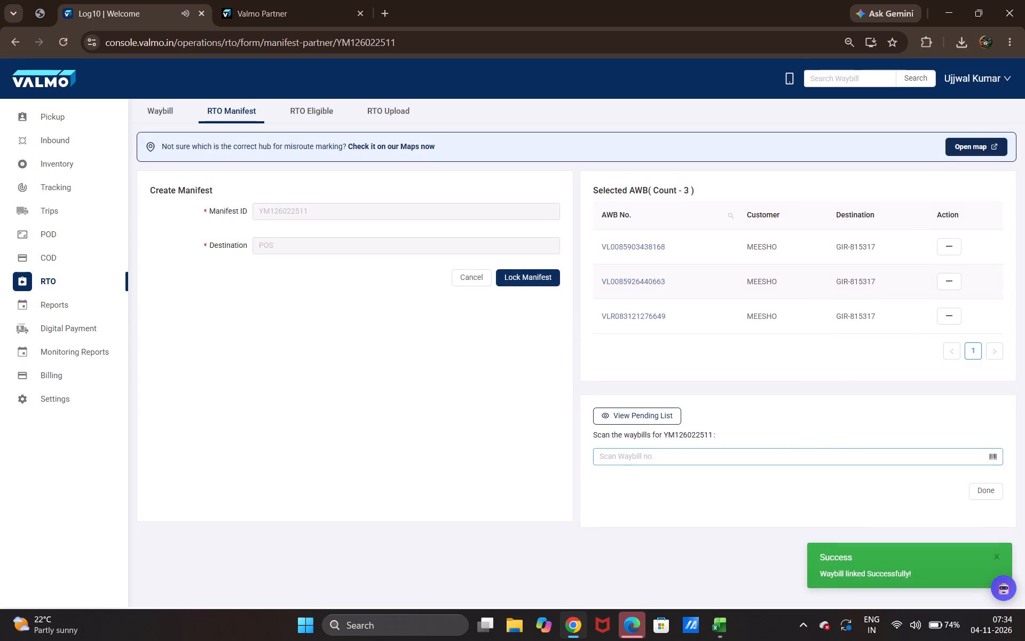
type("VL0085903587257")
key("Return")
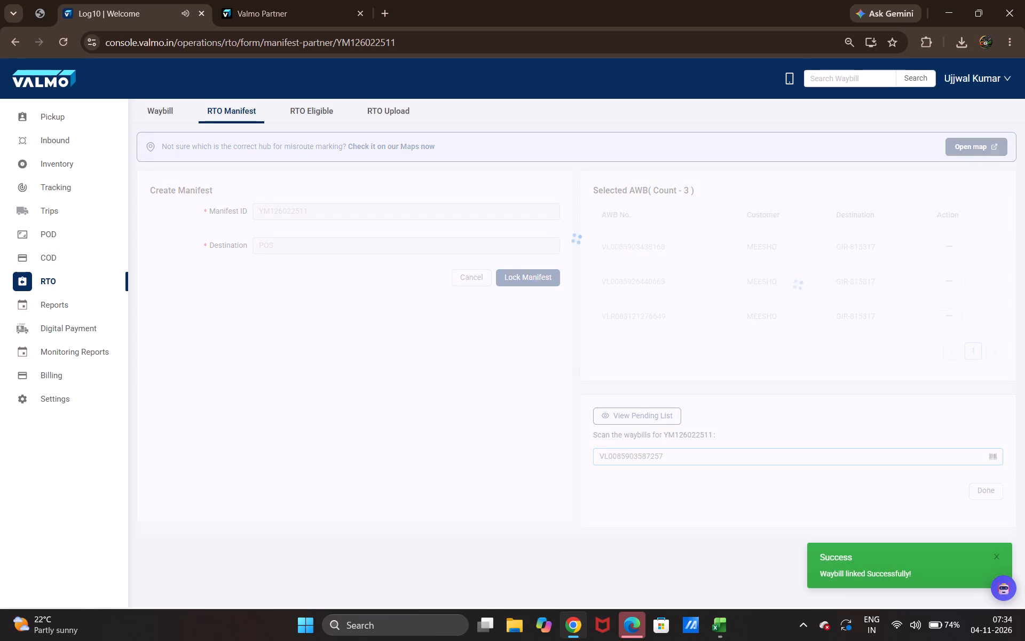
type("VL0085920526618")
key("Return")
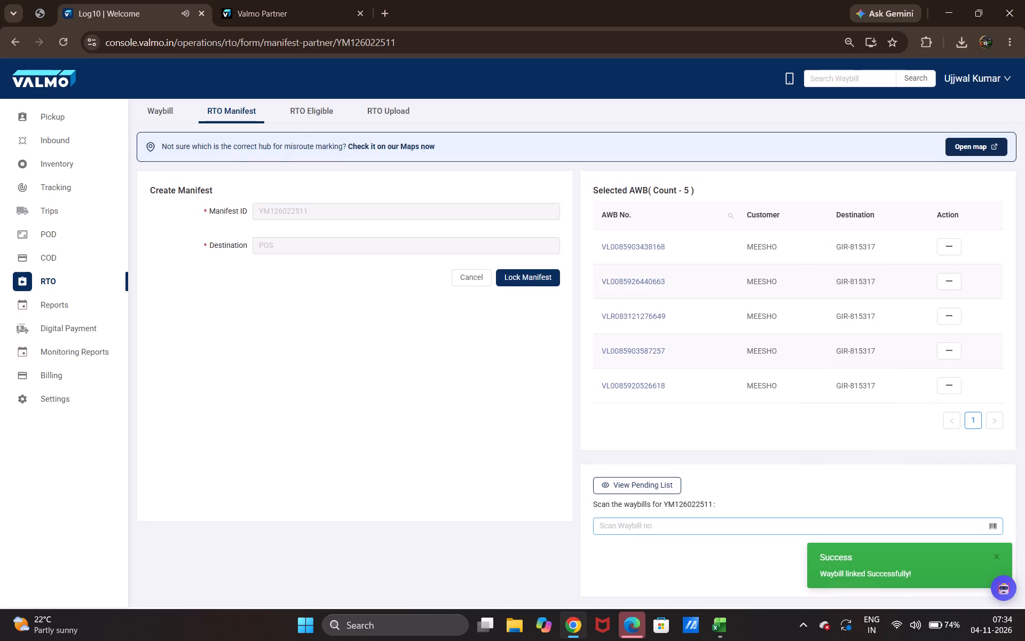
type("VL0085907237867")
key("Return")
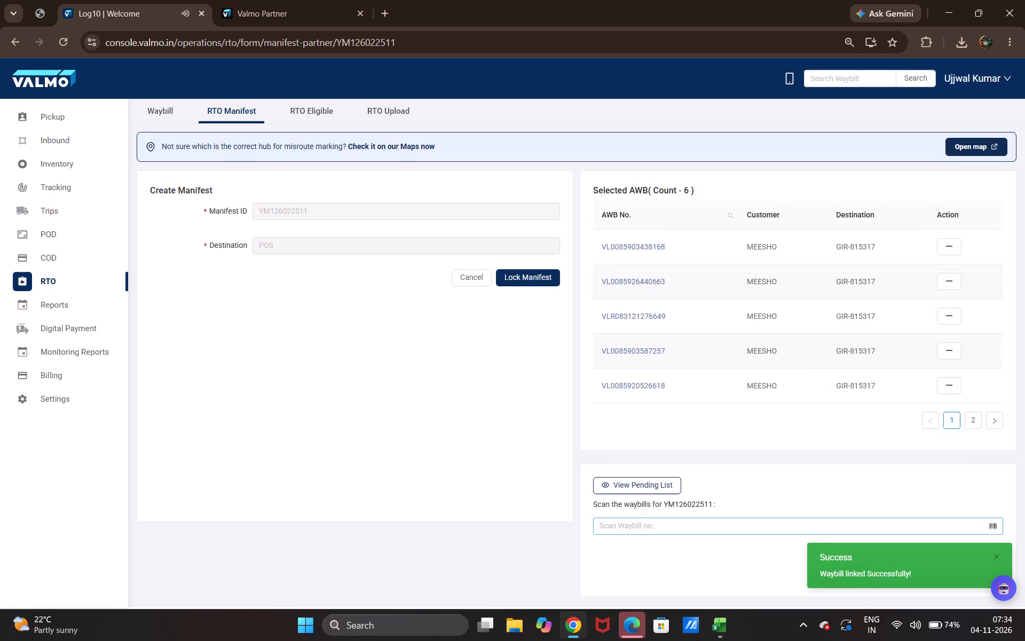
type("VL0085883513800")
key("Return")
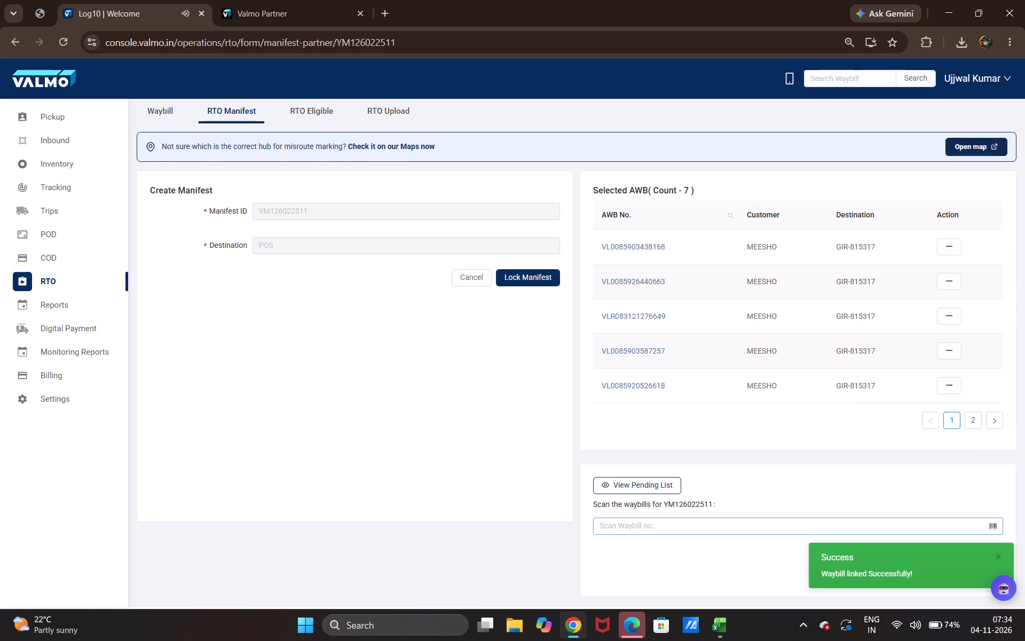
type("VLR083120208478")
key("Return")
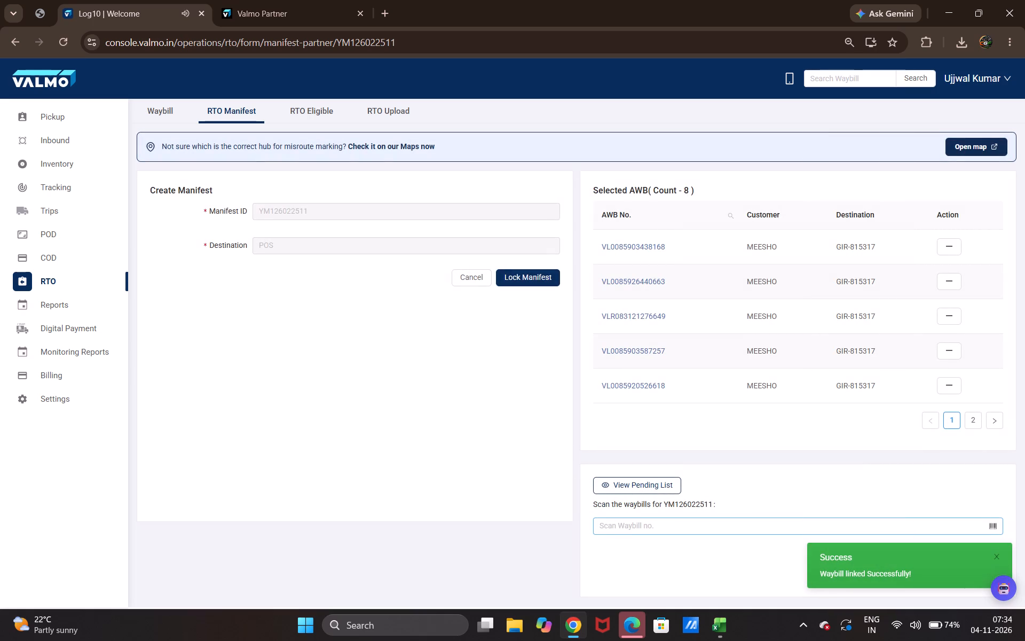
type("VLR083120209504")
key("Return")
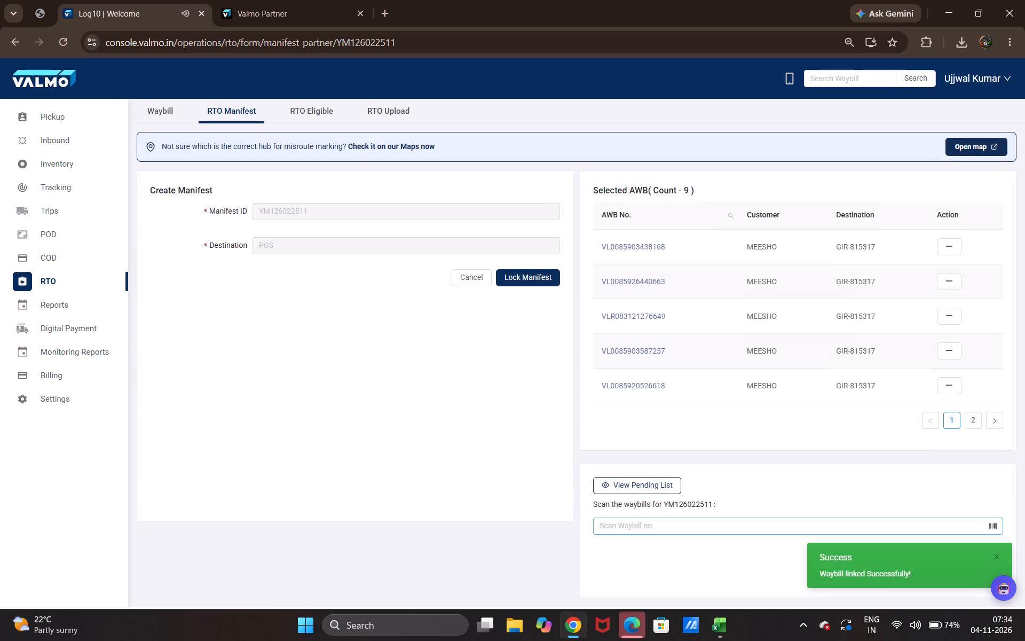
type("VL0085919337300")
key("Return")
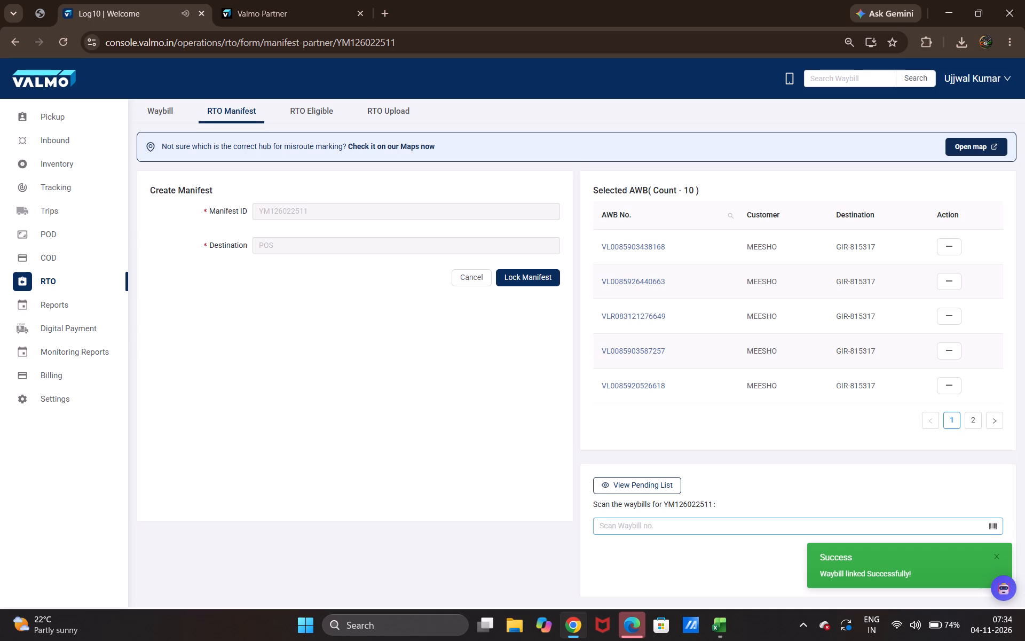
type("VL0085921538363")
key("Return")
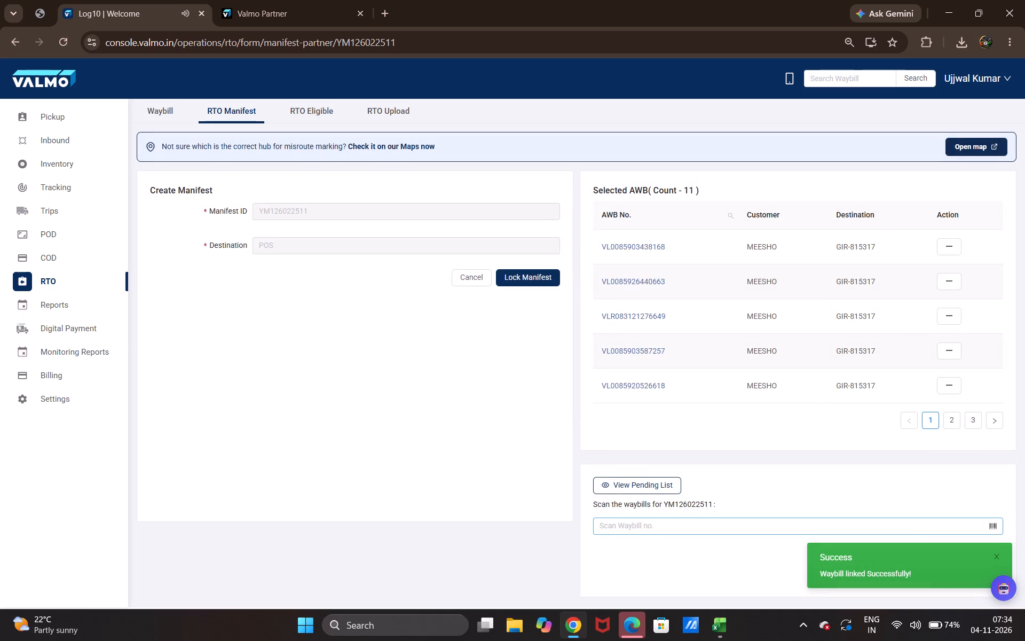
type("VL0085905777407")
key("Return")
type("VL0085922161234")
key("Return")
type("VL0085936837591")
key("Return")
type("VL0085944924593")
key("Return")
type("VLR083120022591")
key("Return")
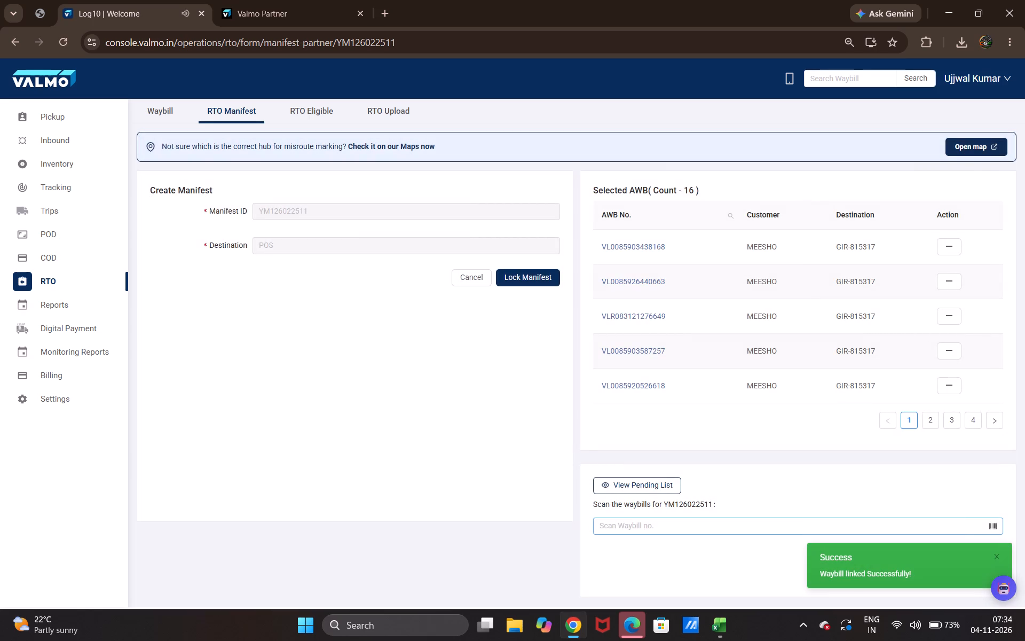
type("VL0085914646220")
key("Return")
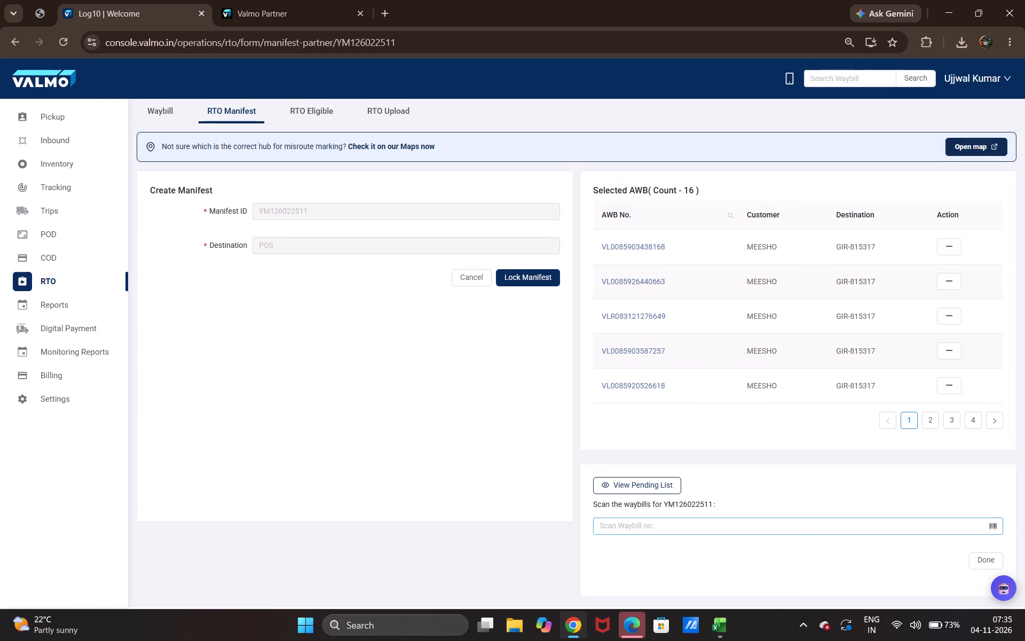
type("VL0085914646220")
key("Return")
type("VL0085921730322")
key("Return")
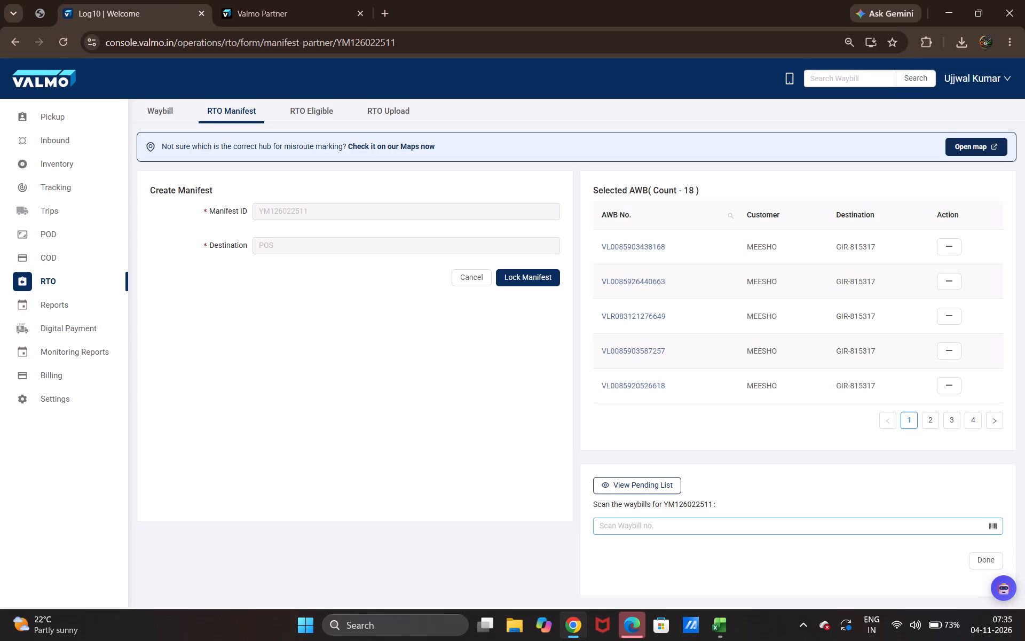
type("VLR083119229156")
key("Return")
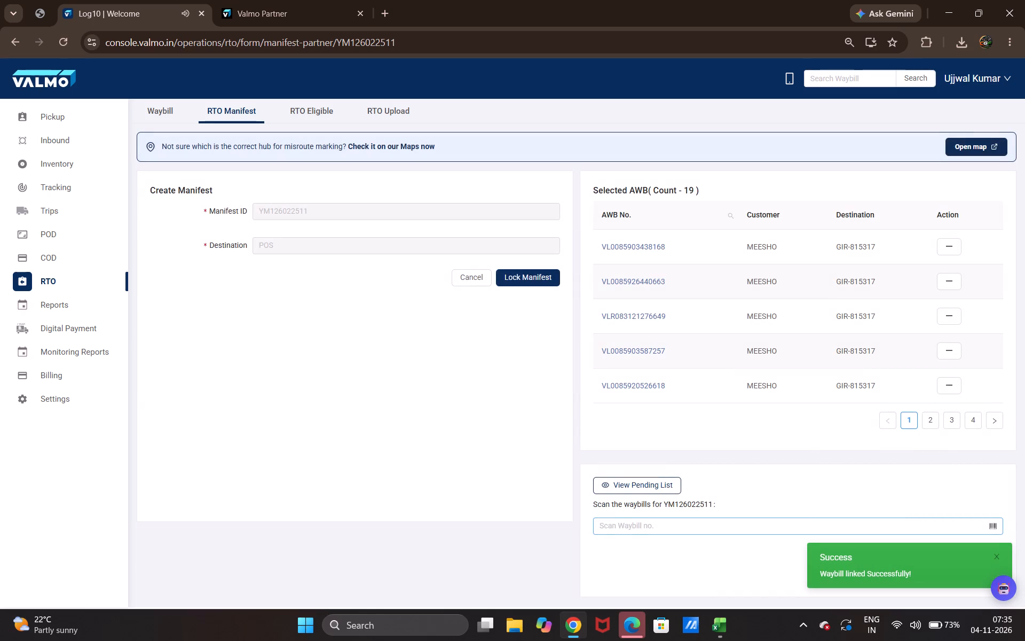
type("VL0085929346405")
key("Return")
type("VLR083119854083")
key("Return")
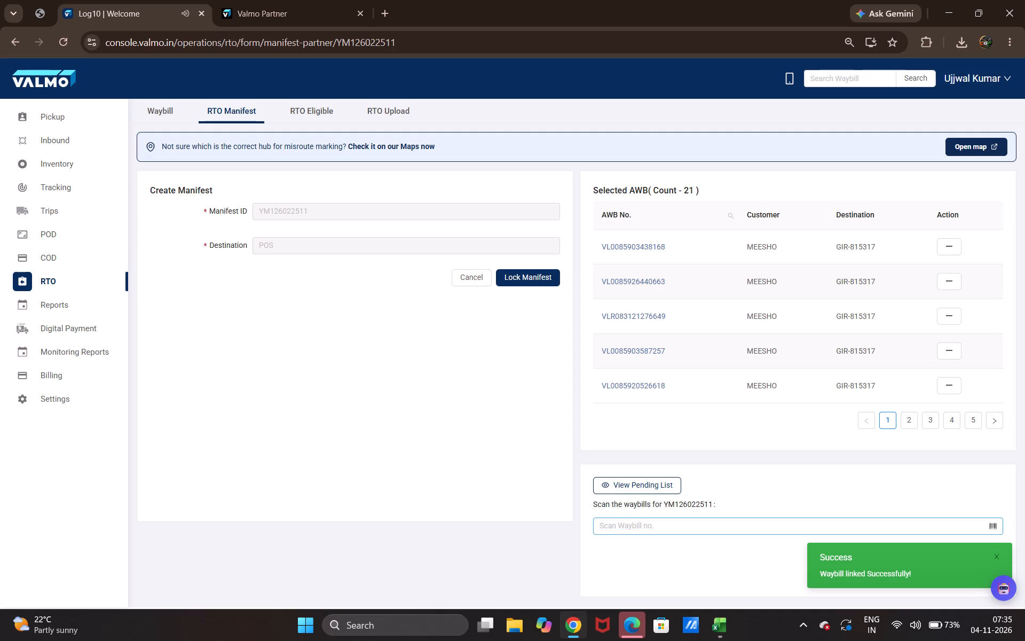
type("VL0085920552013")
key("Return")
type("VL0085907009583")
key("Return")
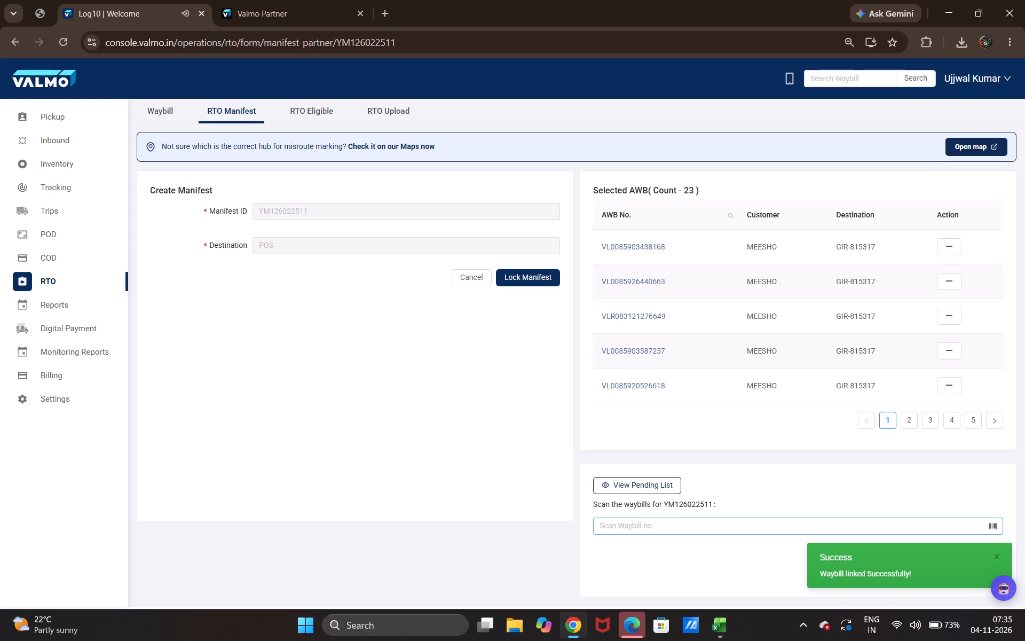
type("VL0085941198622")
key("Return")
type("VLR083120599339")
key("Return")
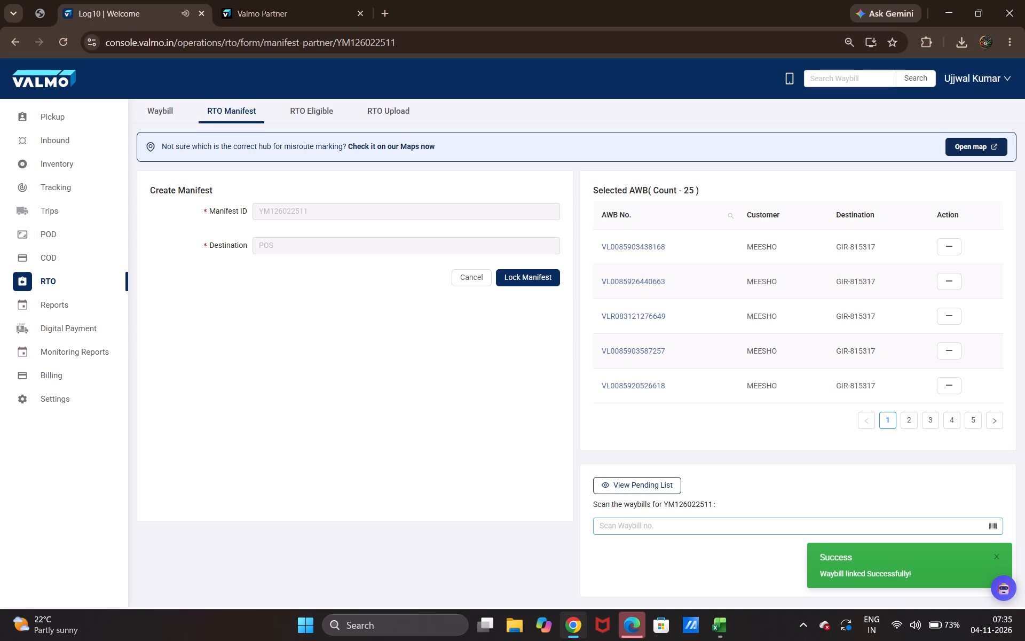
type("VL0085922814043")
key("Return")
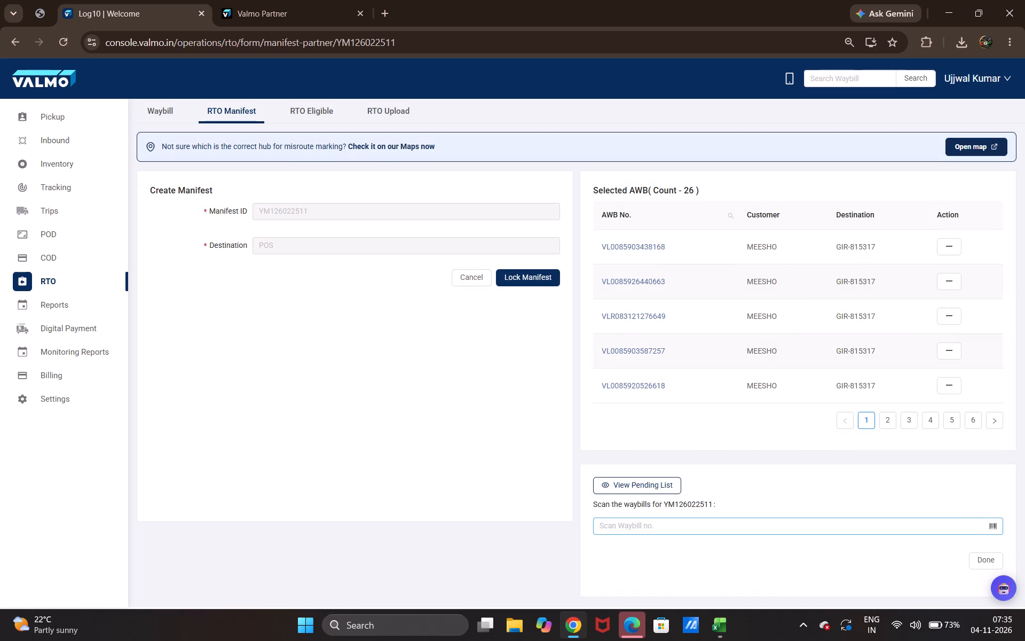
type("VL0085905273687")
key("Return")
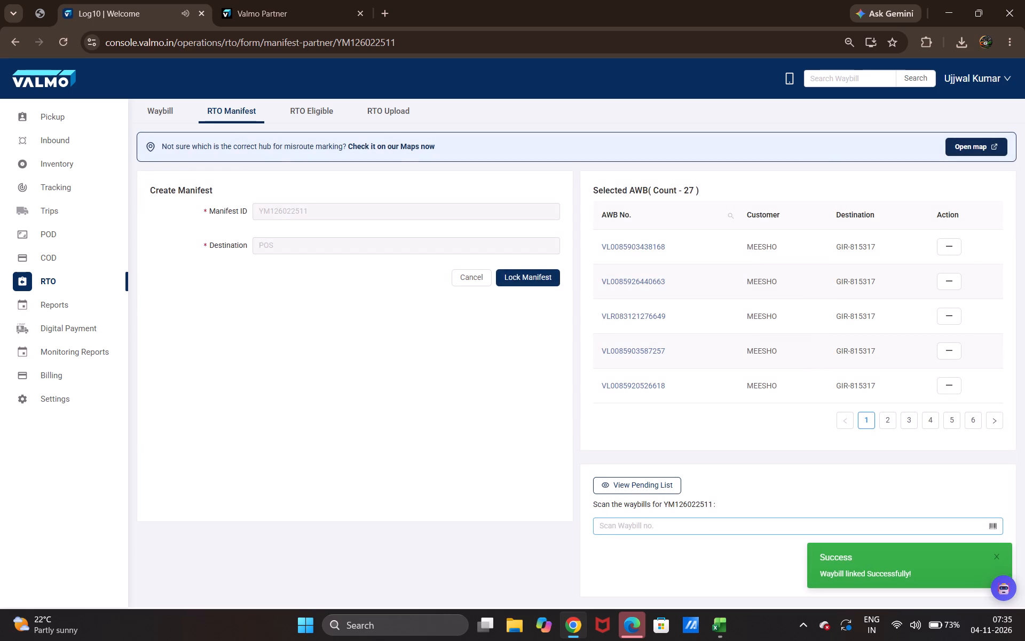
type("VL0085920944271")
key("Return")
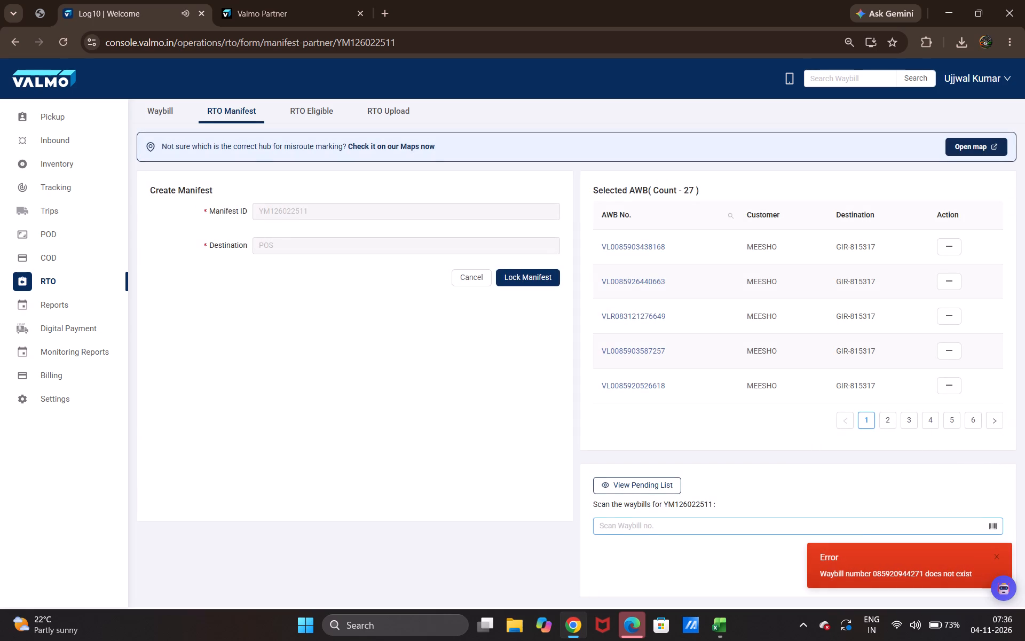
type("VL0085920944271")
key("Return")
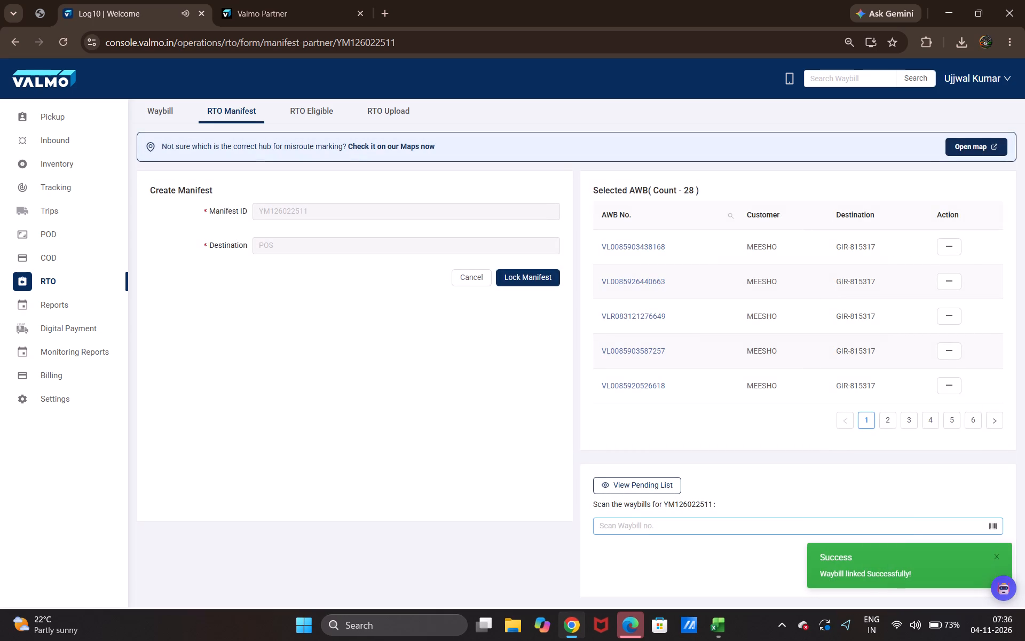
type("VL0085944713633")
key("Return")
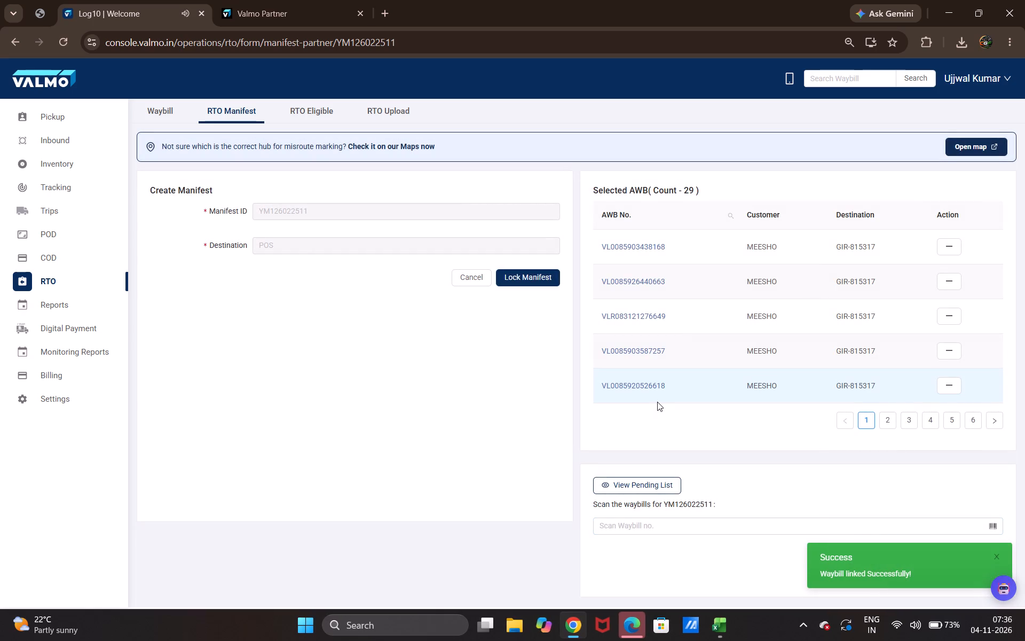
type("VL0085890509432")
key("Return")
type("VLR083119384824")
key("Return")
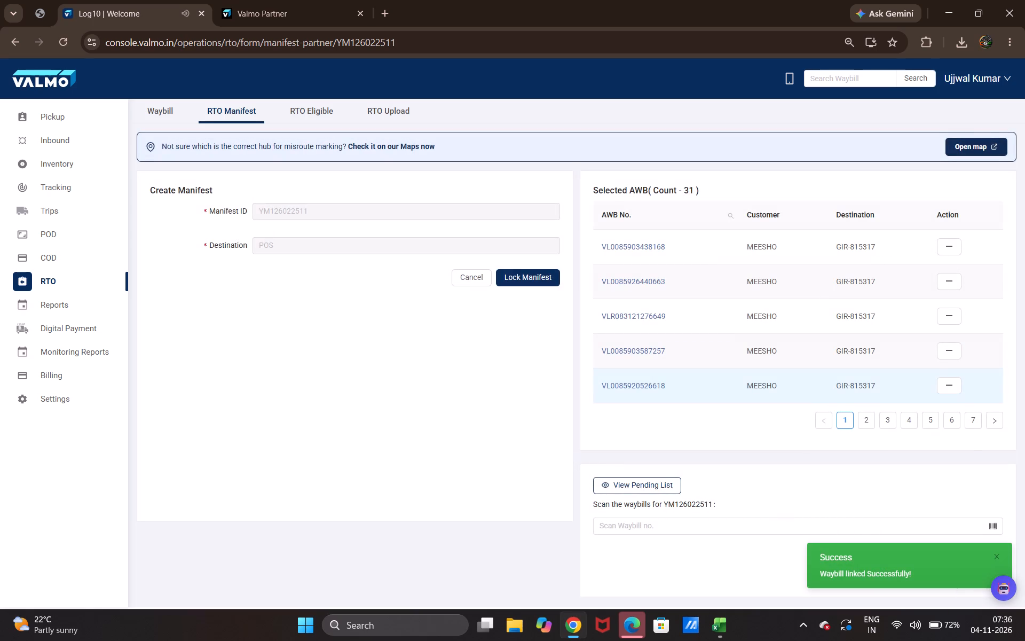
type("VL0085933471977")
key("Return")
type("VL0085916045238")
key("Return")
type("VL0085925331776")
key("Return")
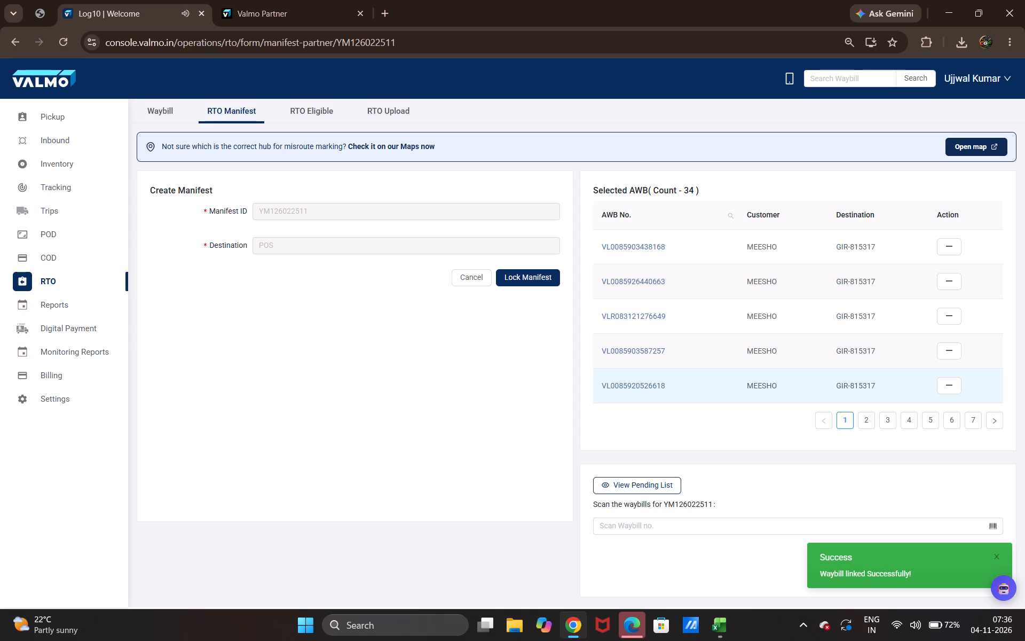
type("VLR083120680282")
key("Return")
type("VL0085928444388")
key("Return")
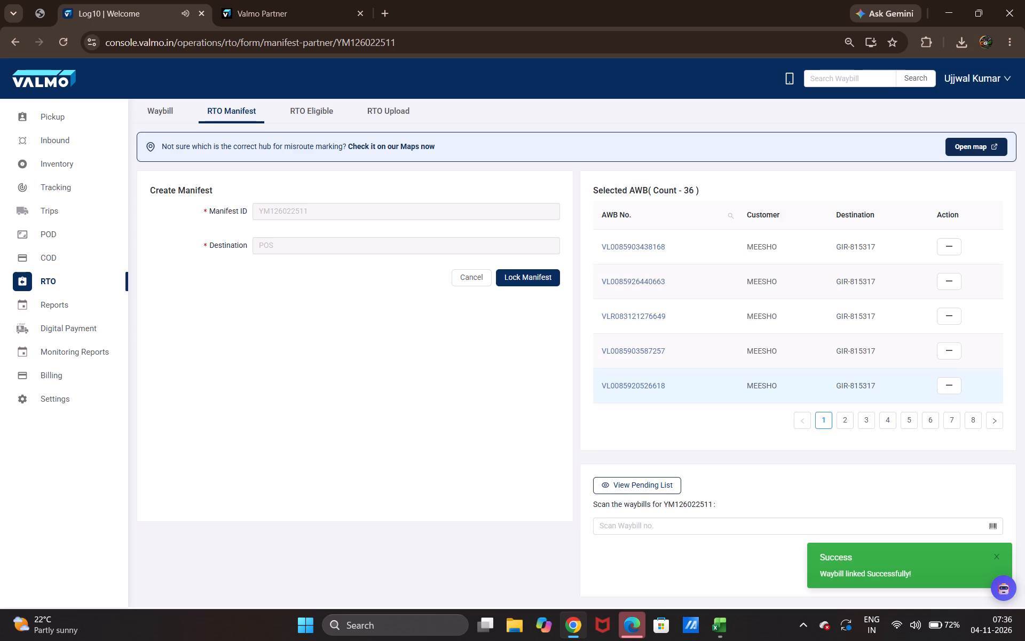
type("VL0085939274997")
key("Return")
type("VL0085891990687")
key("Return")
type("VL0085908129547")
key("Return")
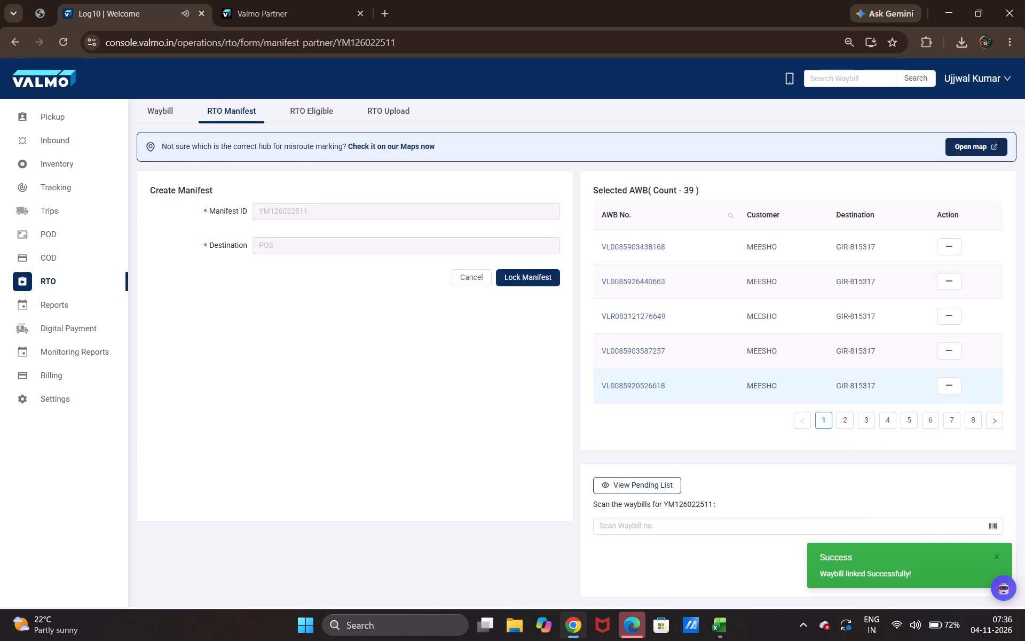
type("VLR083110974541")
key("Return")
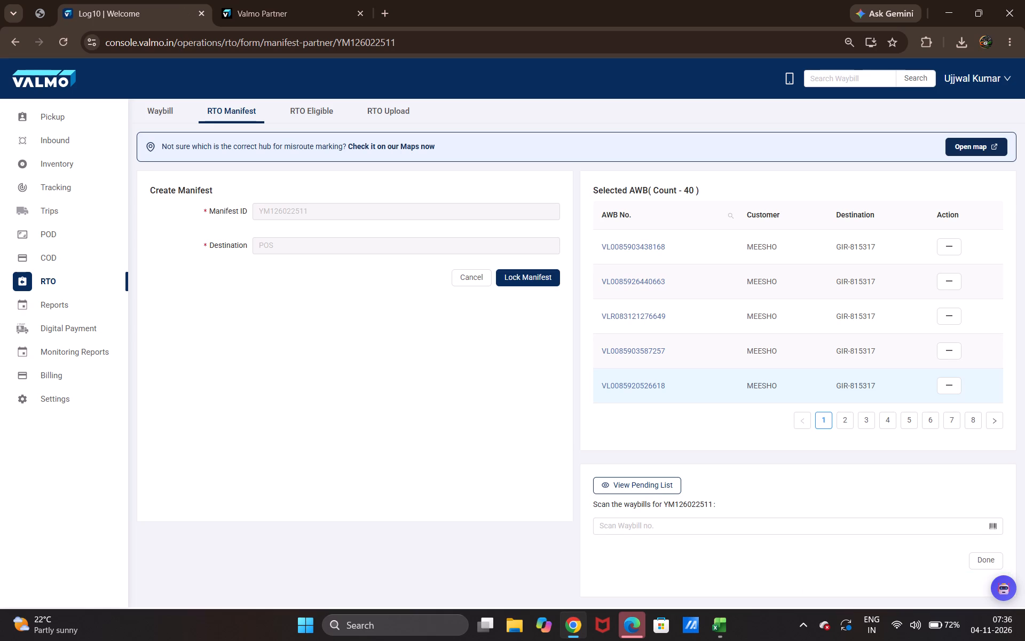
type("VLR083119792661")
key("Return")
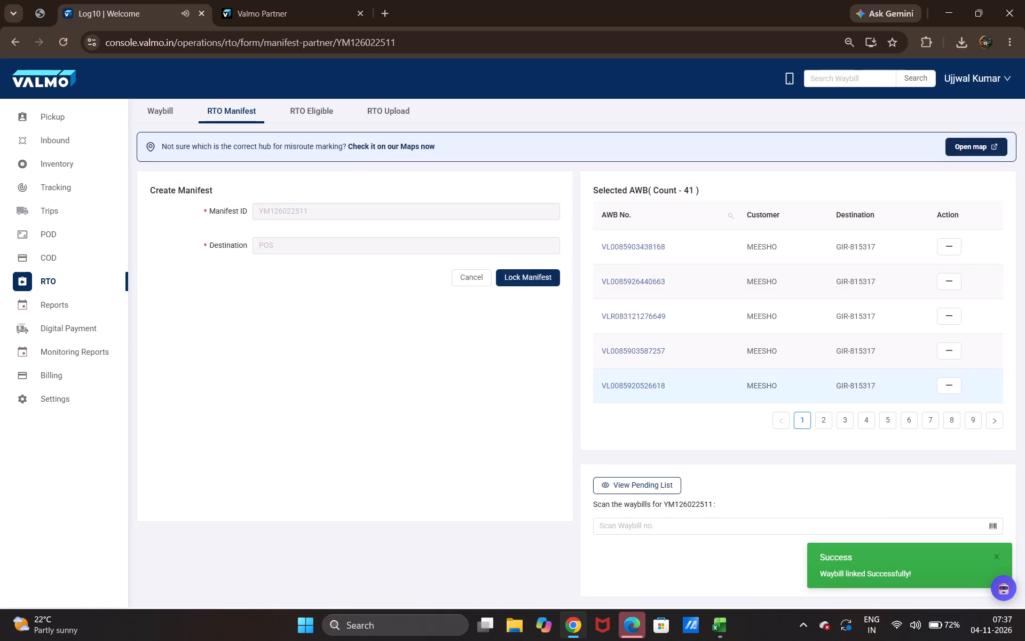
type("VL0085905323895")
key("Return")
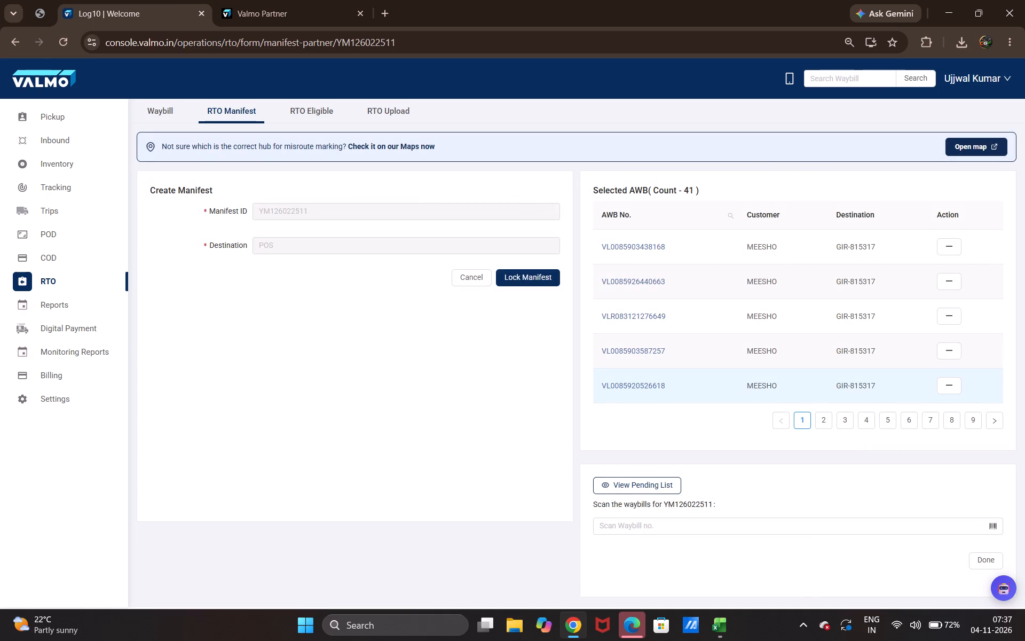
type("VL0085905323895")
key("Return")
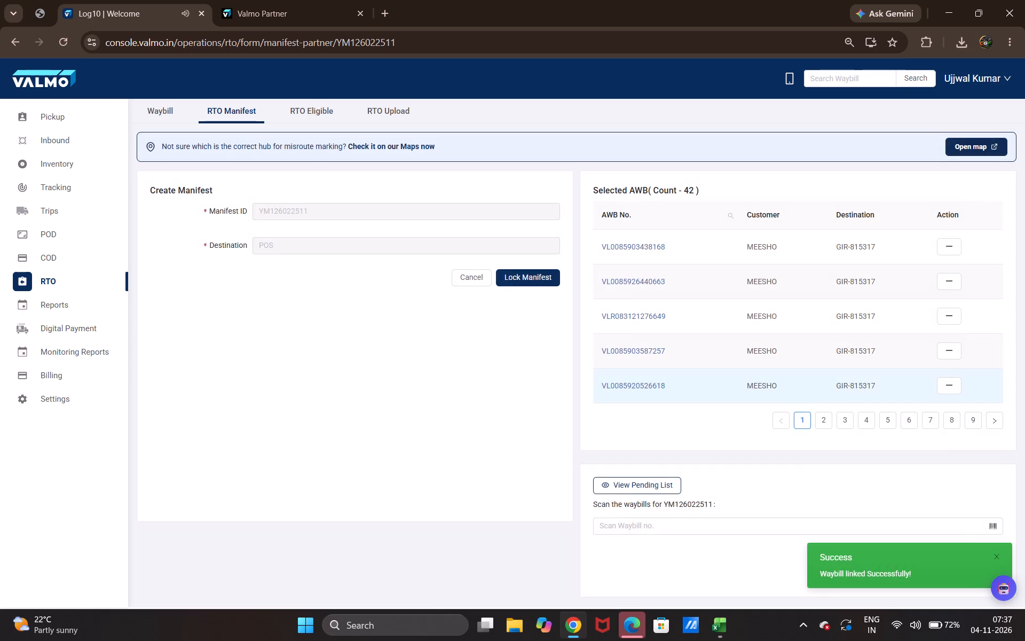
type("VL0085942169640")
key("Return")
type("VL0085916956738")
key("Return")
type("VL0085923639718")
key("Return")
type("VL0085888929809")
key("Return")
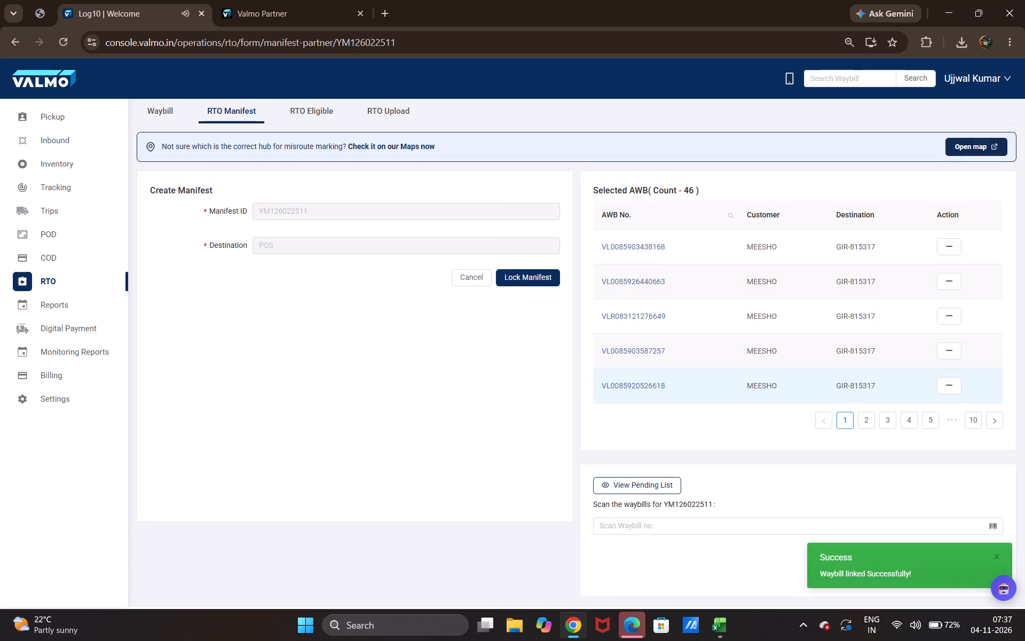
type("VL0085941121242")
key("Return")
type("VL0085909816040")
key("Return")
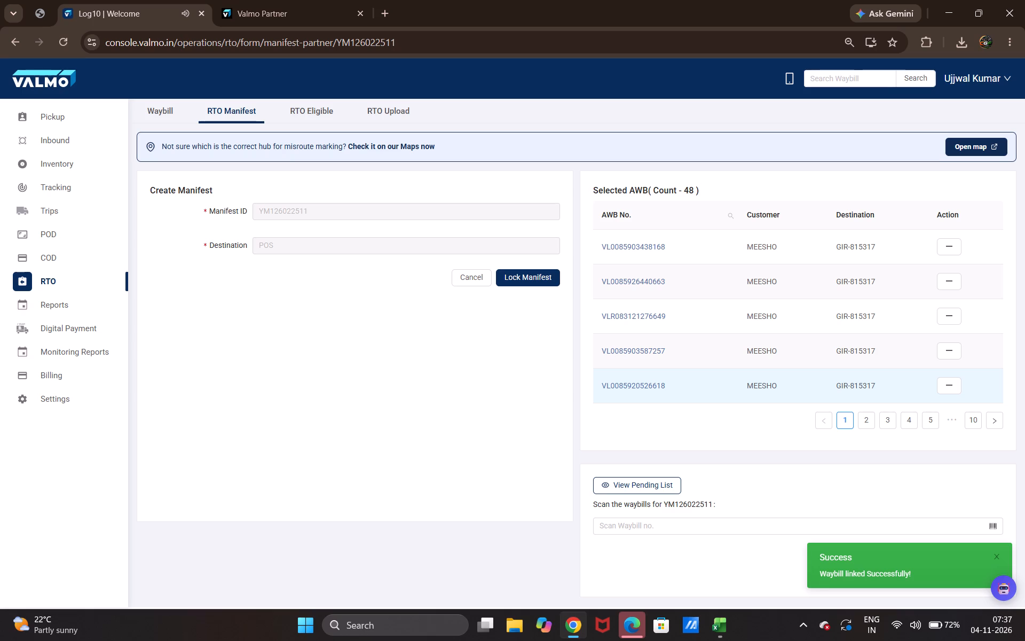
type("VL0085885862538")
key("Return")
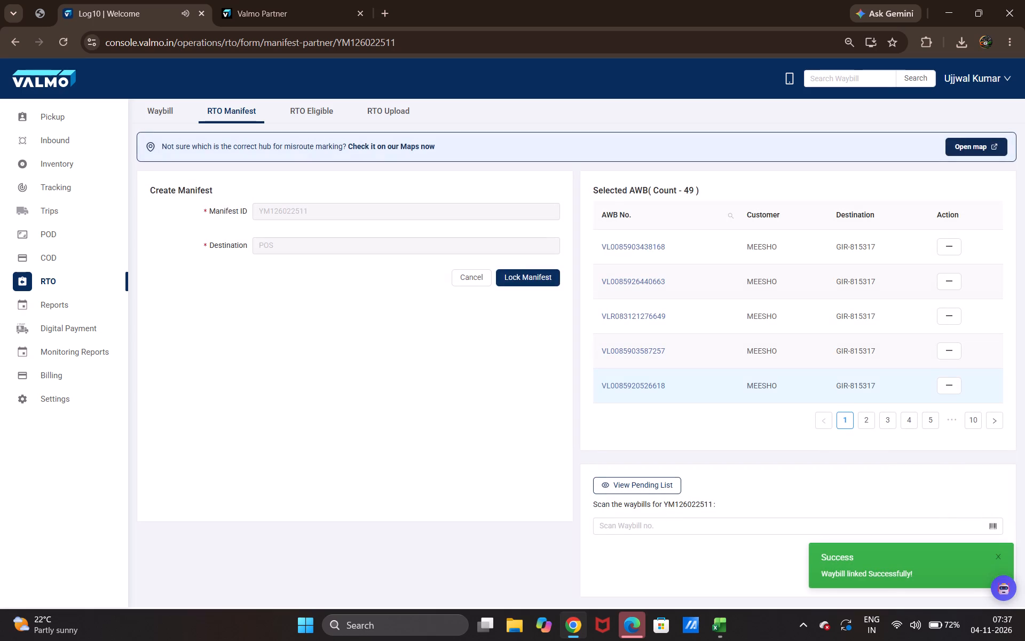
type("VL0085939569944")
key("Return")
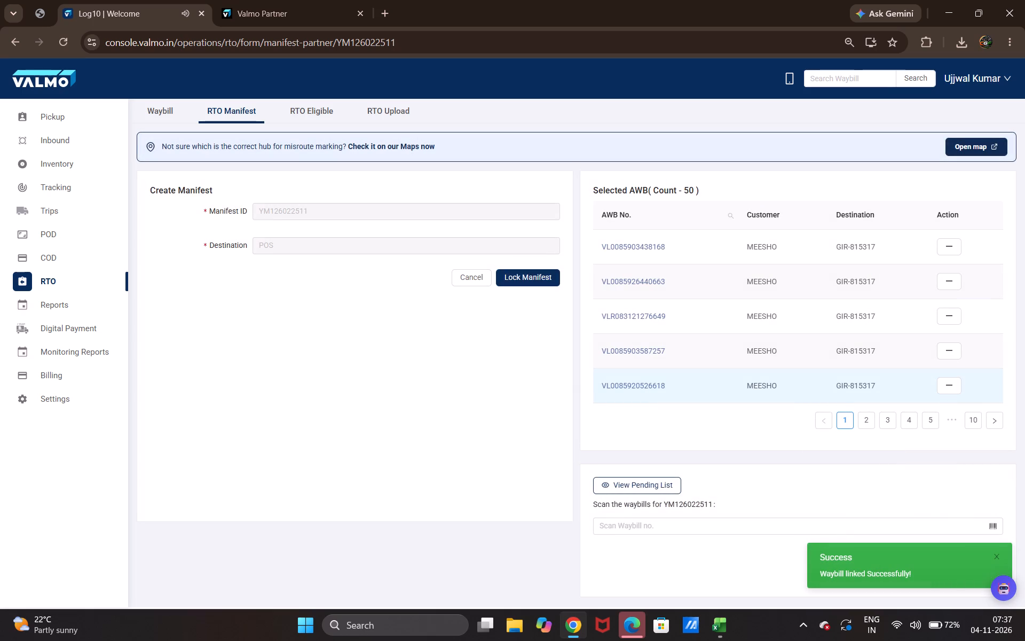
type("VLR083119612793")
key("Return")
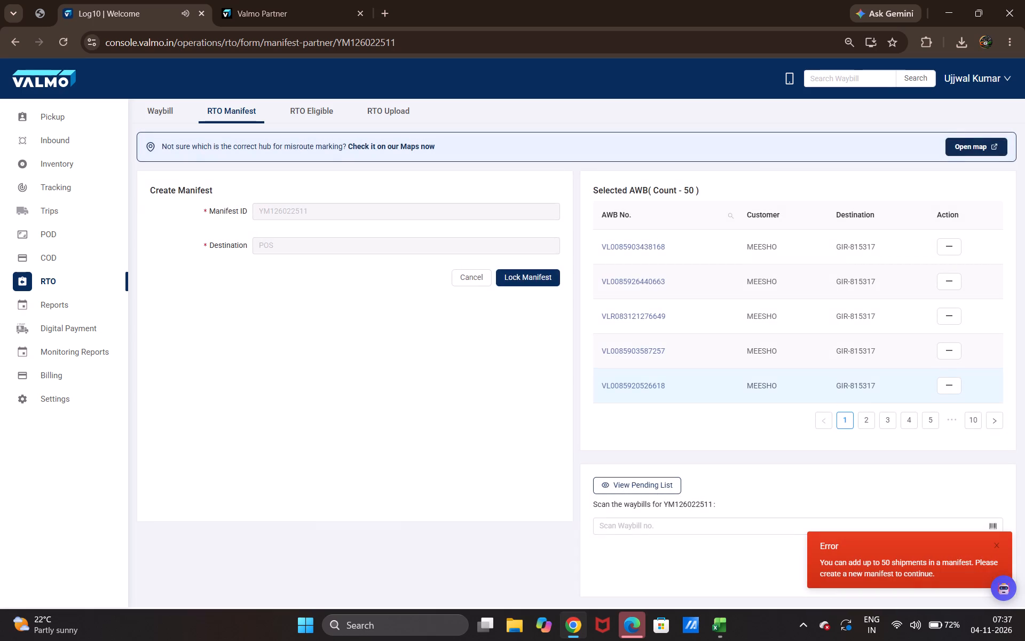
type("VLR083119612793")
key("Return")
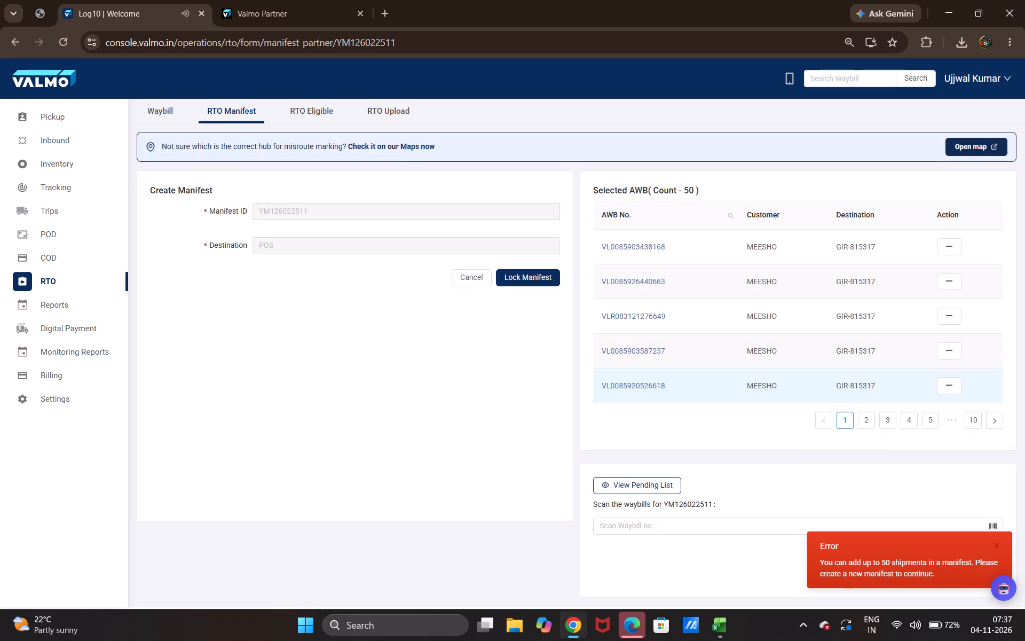
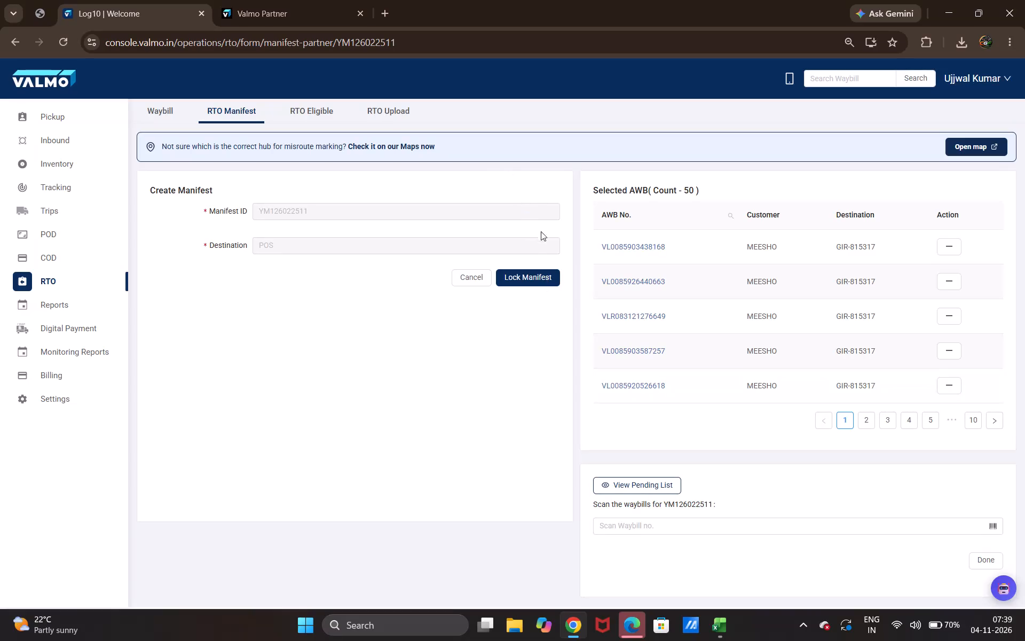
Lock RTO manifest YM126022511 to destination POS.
left_click(532, 277)
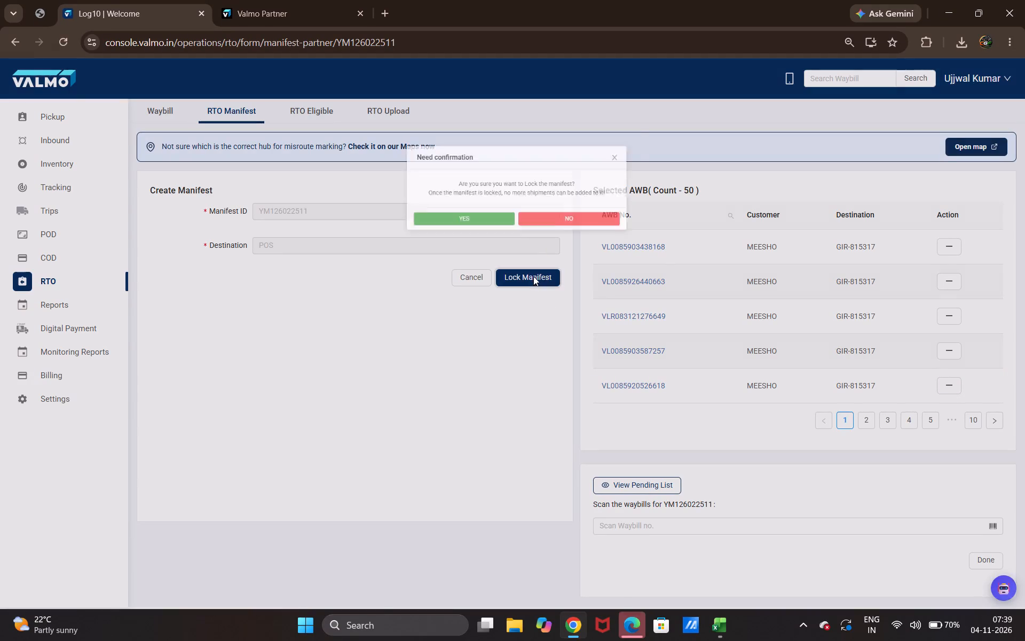
left_click(462, 207)
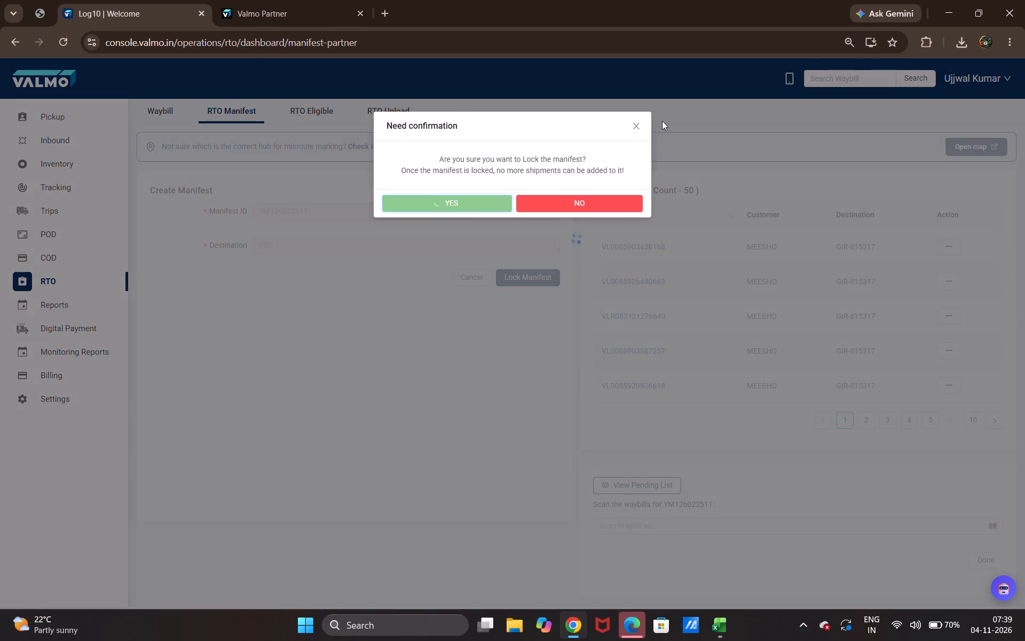
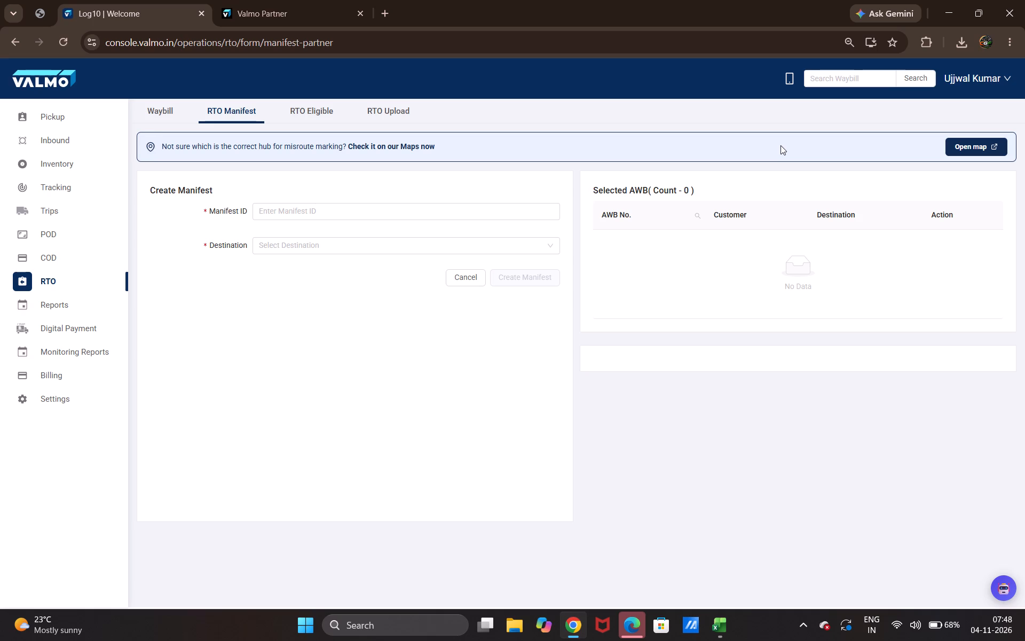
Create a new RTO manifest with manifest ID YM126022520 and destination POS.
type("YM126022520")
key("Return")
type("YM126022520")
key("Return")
left_click(327, 216)
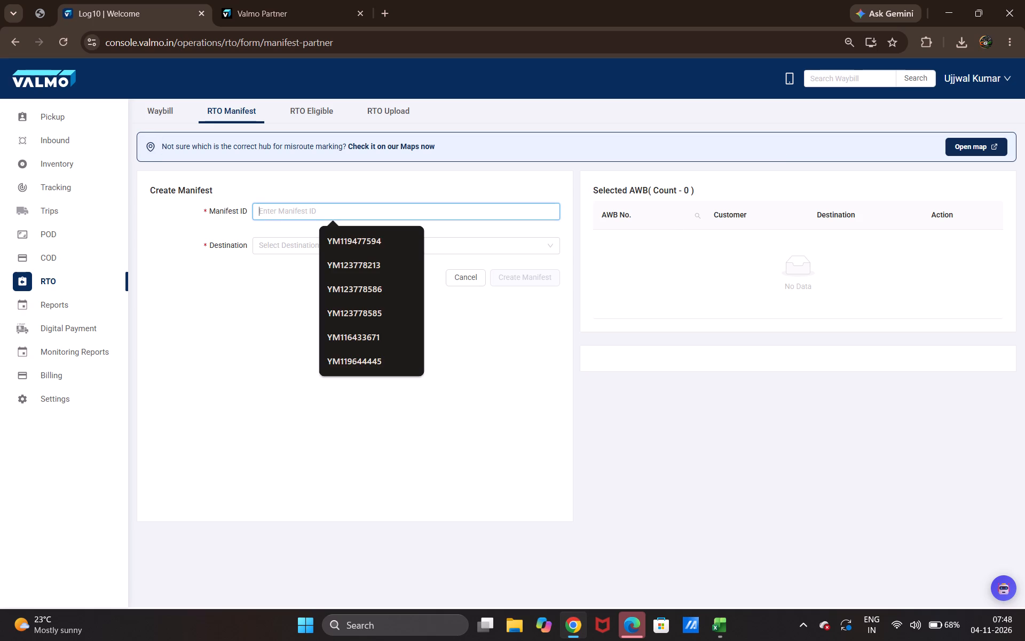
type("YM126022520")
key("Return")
scroll(235, 253, "up", 1)
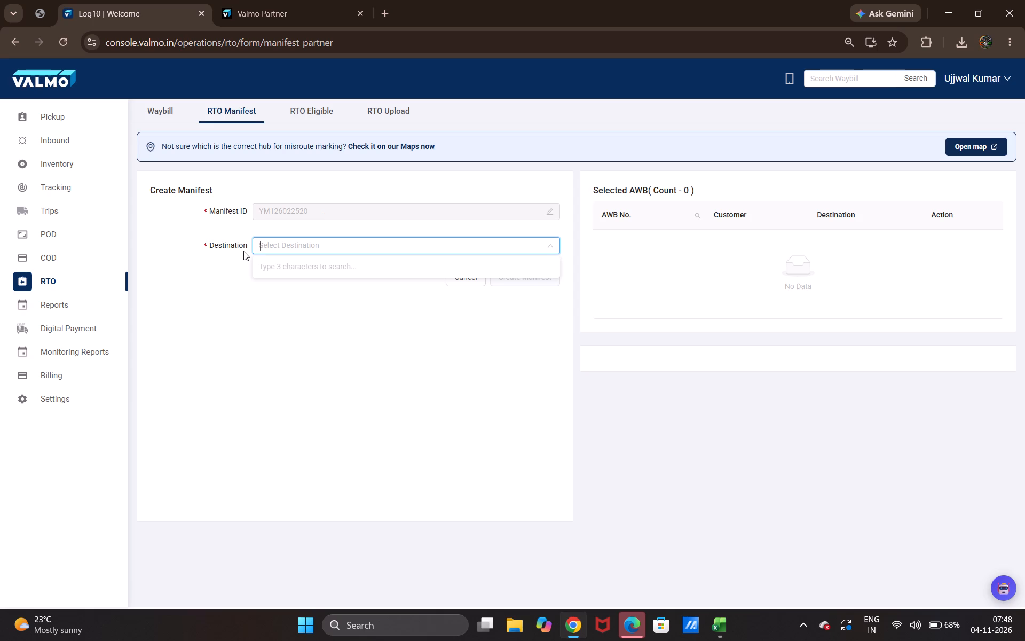
left_click(285, 239)
type("pos")
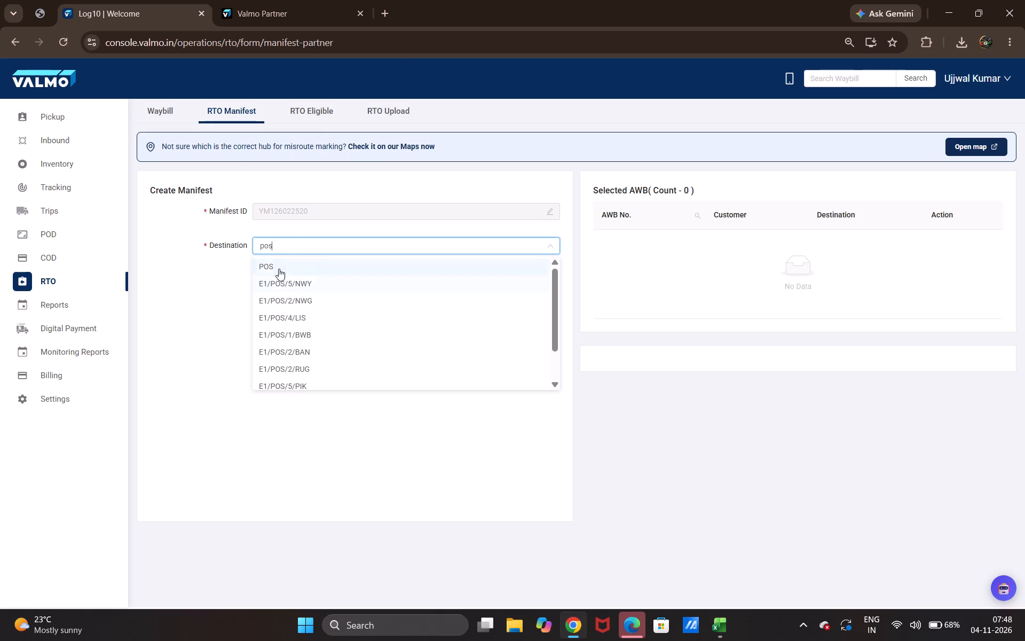
left_click(278, 267)
left_click(525, 273)
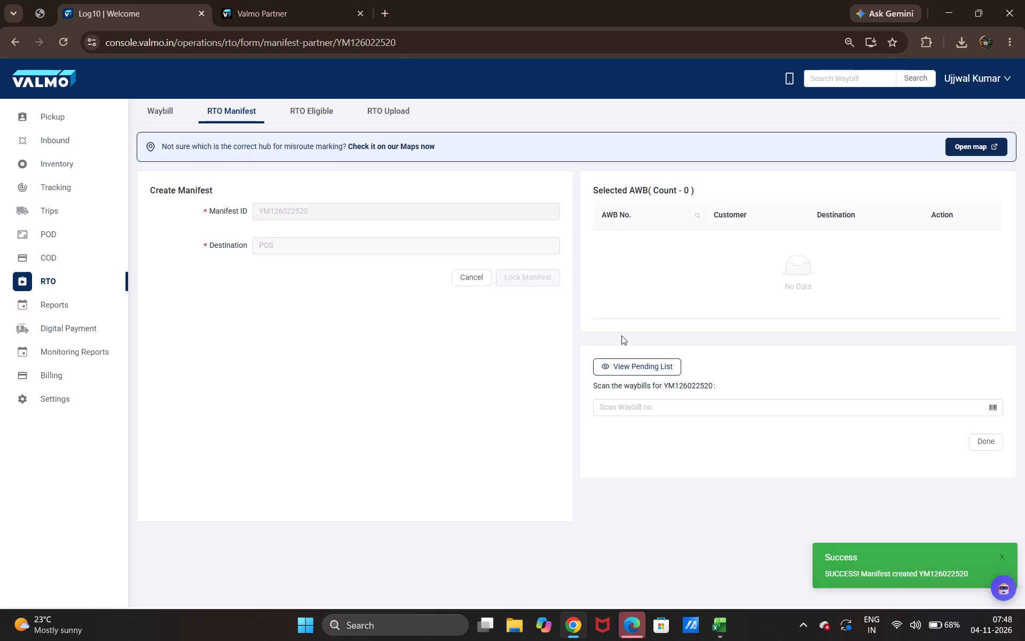
Begin scanning waybills into RTO manifest YM126022520.
left_click(669, 409)
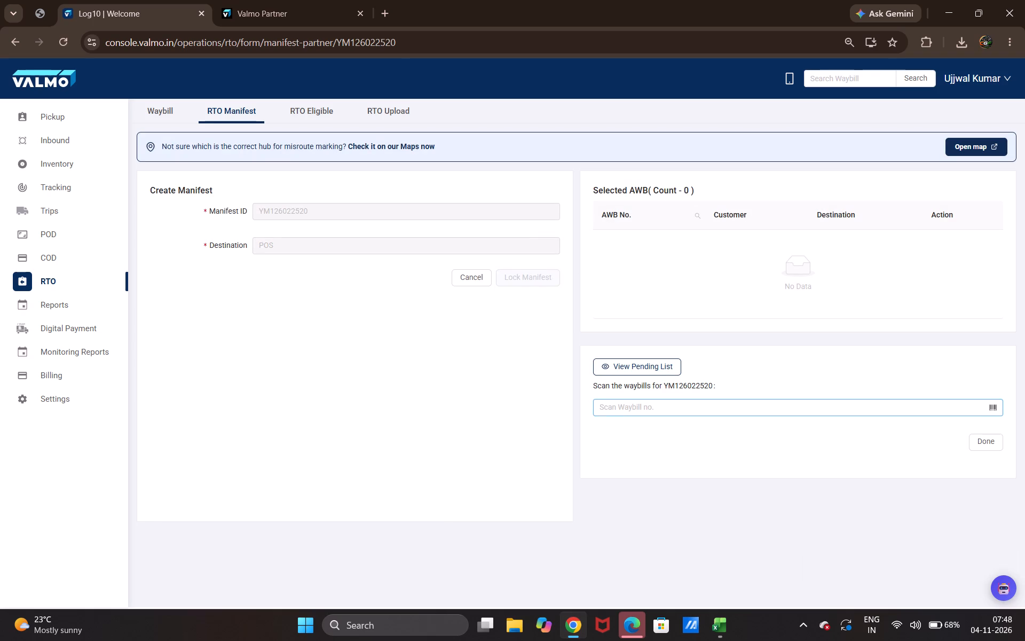
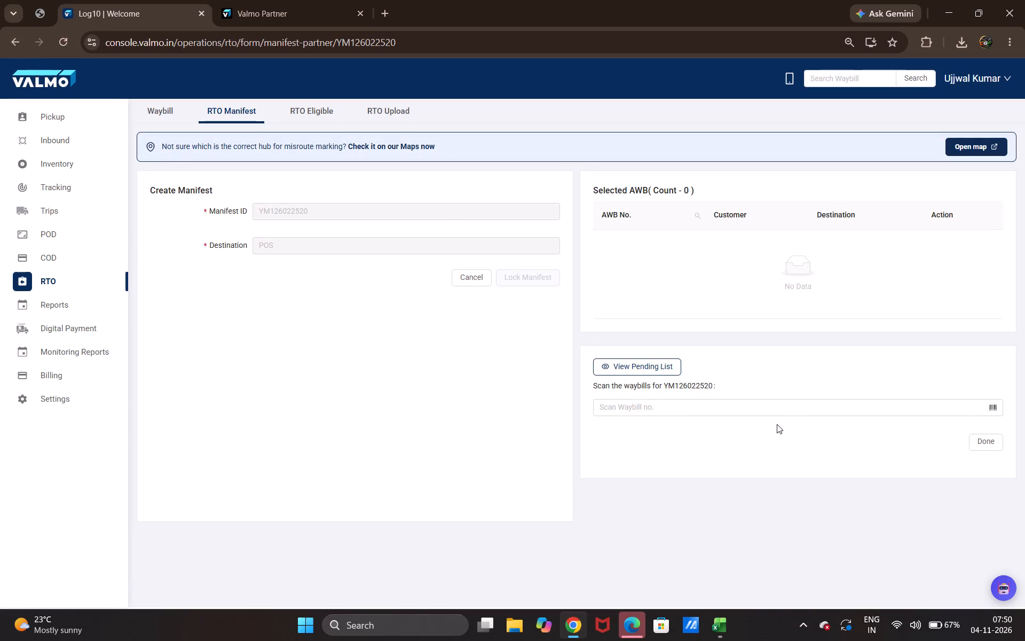
left_click(703, 410)
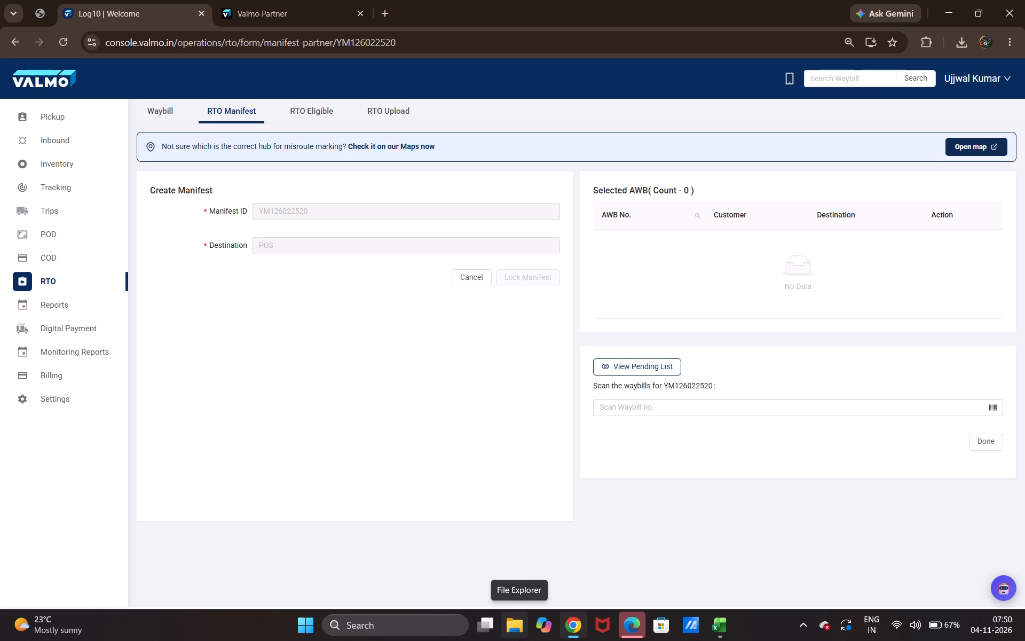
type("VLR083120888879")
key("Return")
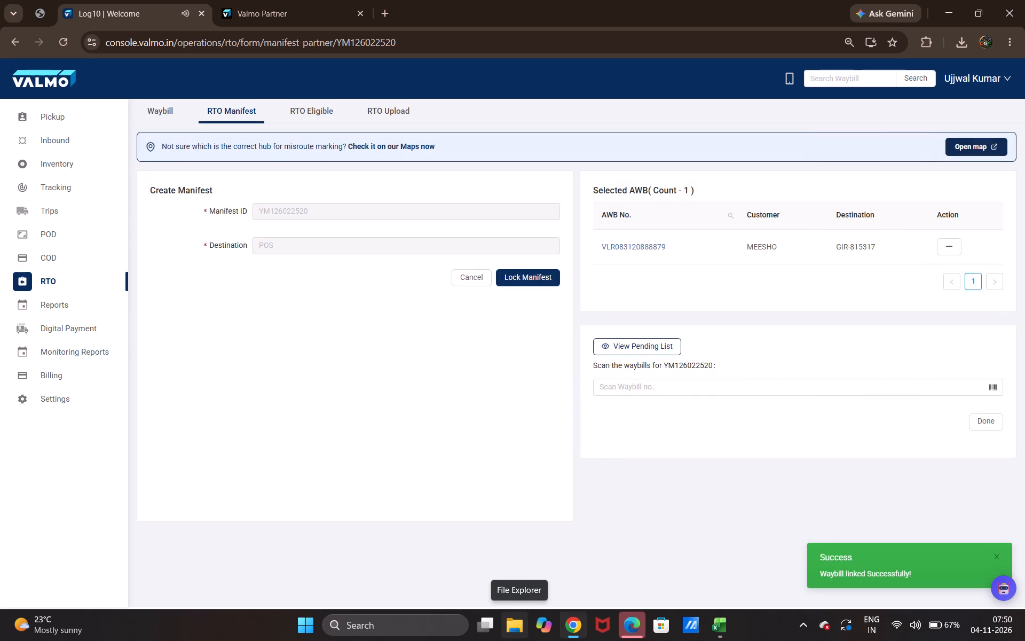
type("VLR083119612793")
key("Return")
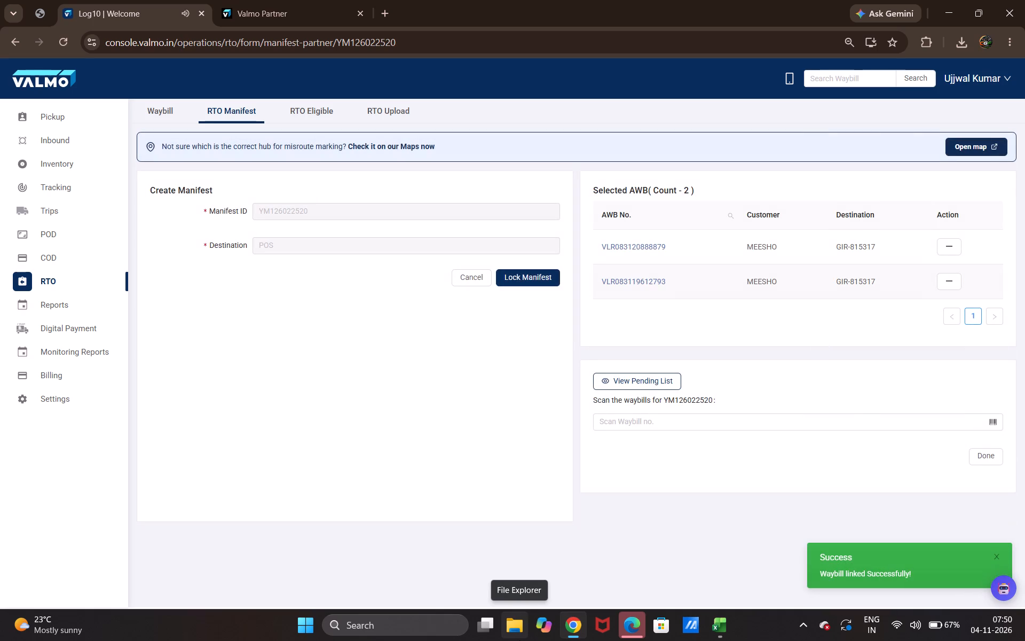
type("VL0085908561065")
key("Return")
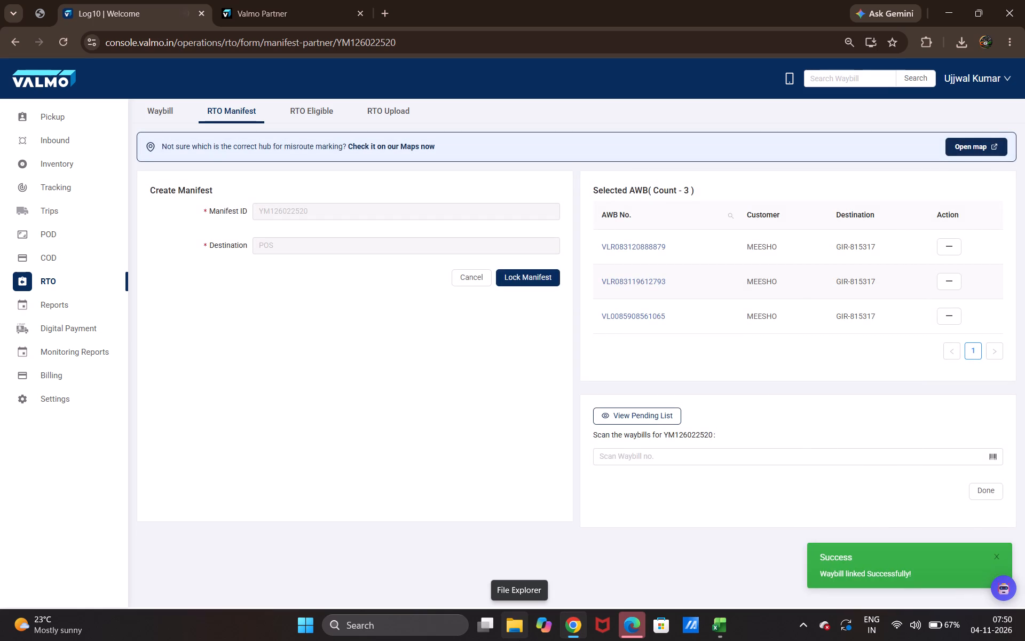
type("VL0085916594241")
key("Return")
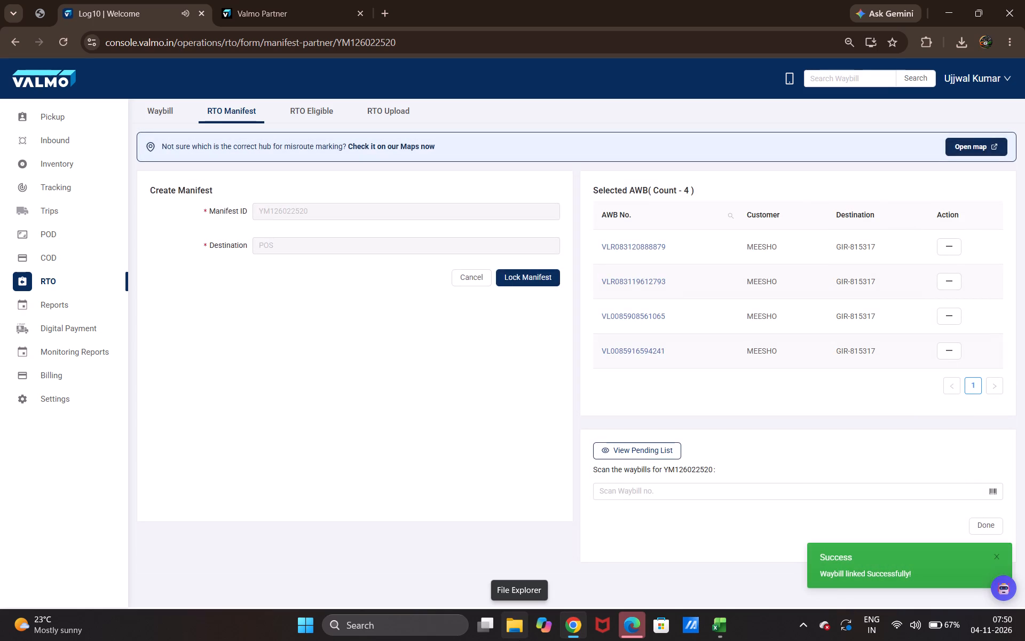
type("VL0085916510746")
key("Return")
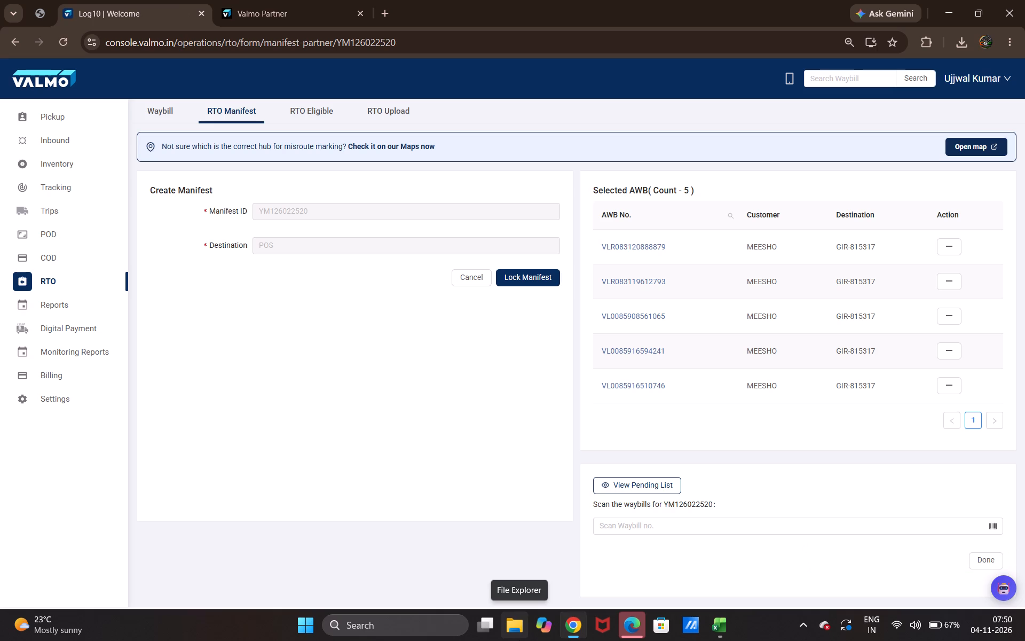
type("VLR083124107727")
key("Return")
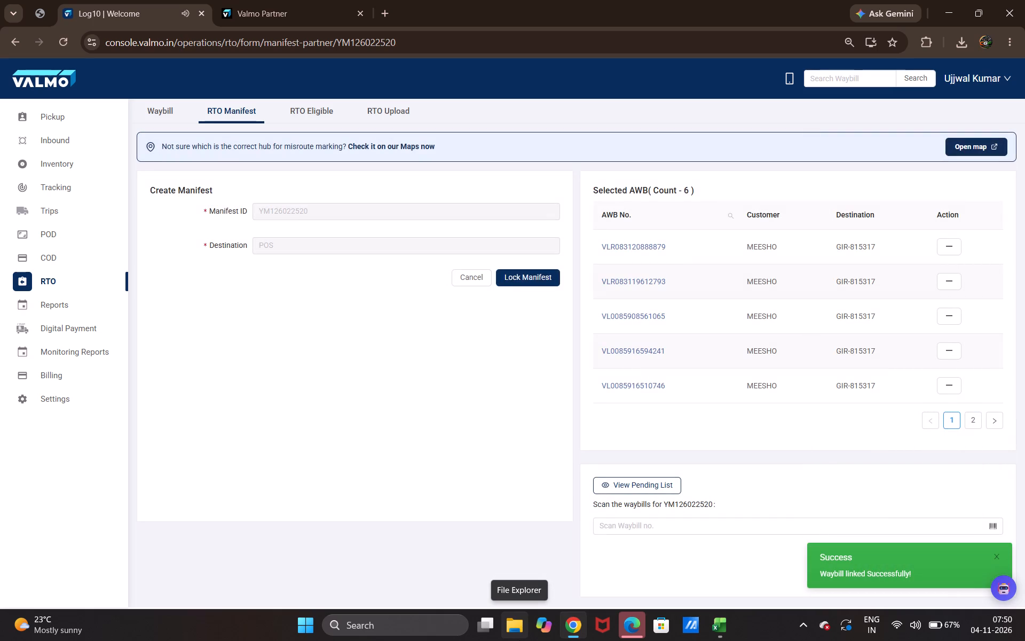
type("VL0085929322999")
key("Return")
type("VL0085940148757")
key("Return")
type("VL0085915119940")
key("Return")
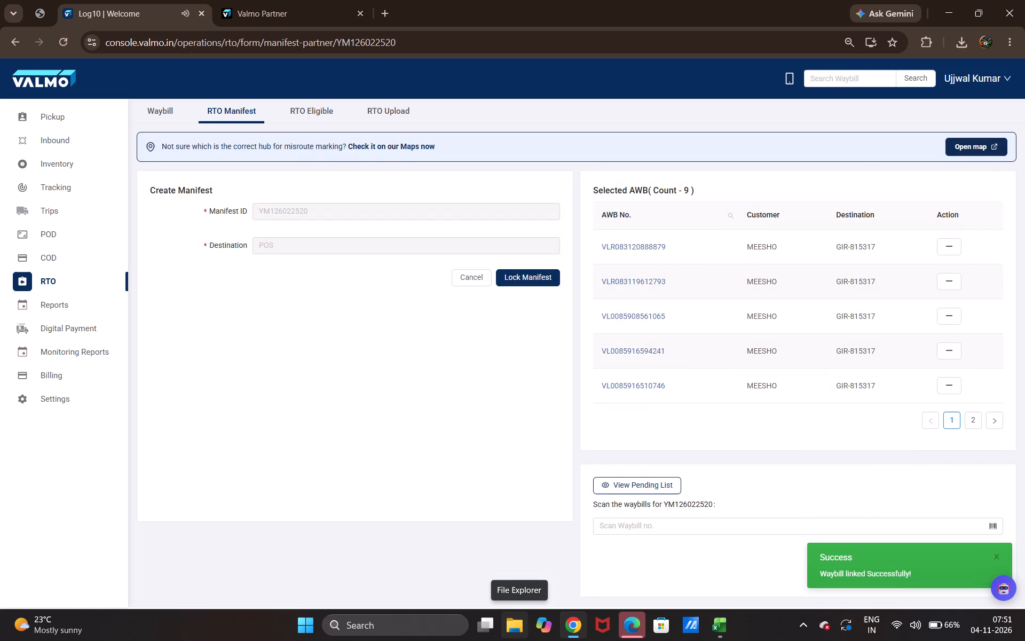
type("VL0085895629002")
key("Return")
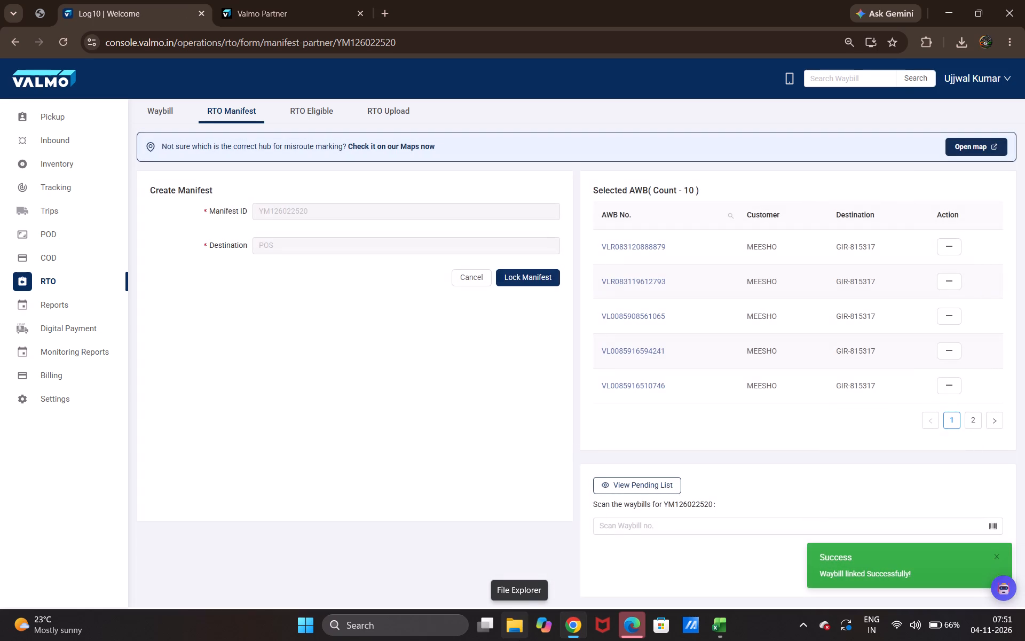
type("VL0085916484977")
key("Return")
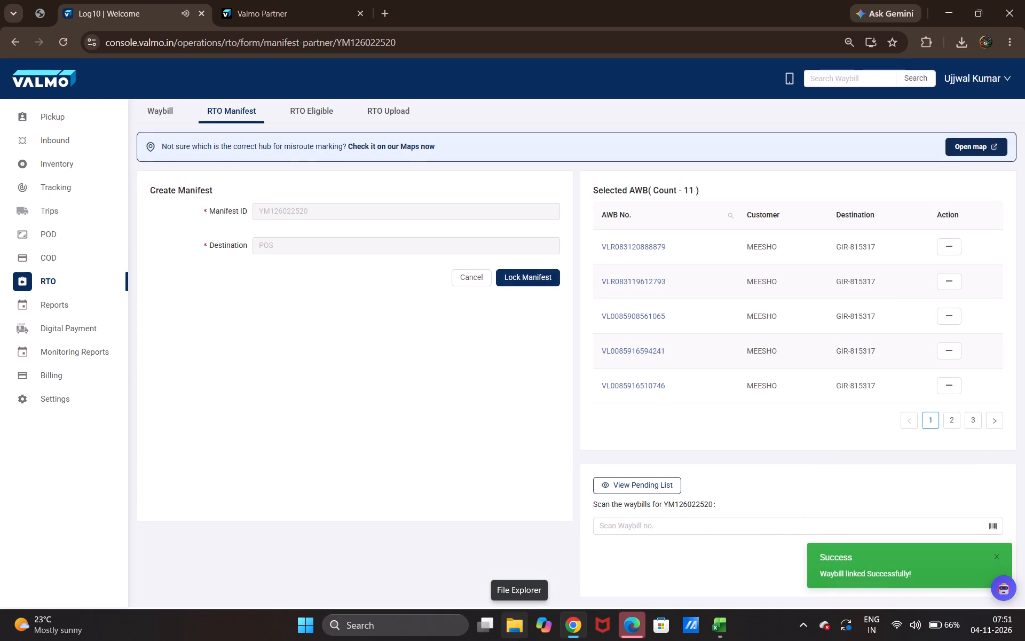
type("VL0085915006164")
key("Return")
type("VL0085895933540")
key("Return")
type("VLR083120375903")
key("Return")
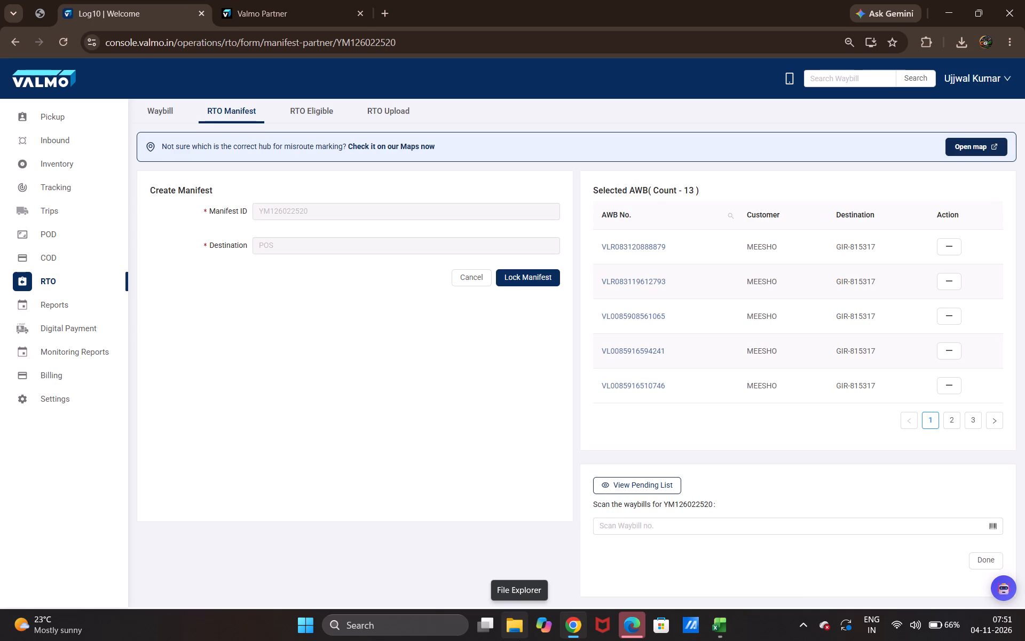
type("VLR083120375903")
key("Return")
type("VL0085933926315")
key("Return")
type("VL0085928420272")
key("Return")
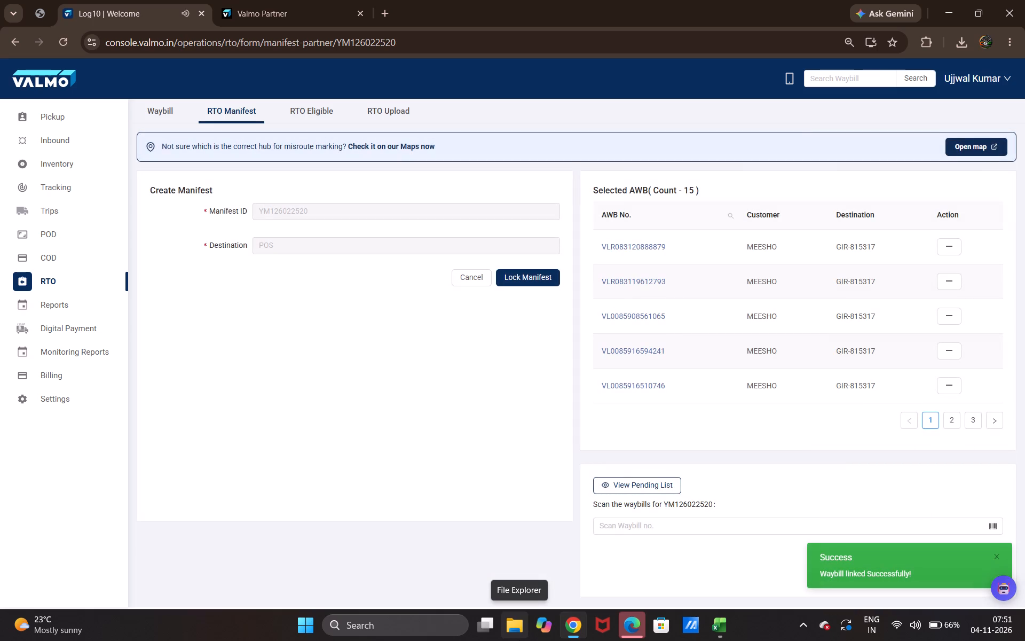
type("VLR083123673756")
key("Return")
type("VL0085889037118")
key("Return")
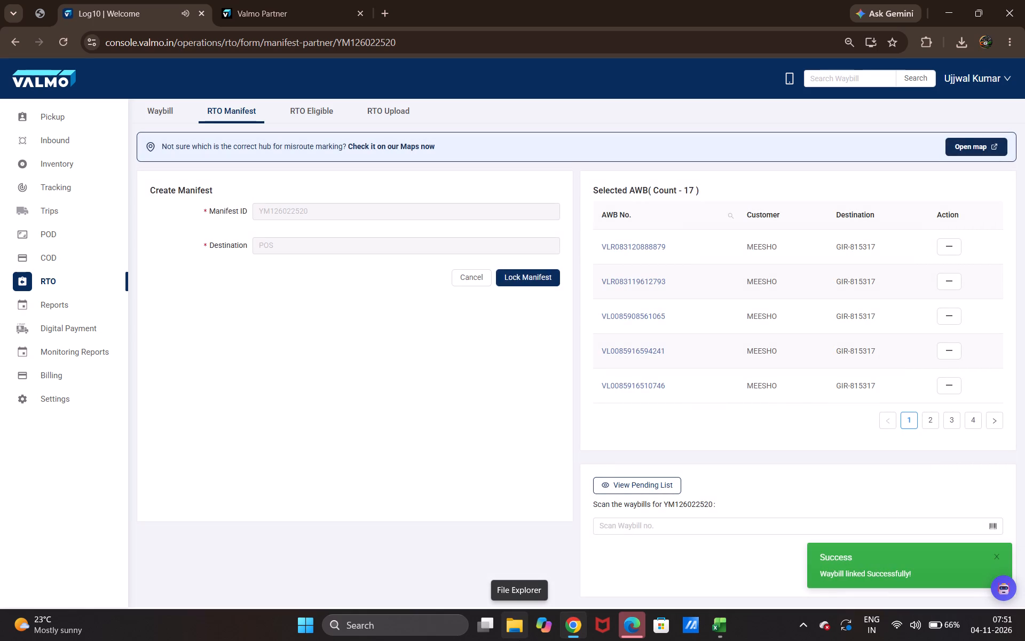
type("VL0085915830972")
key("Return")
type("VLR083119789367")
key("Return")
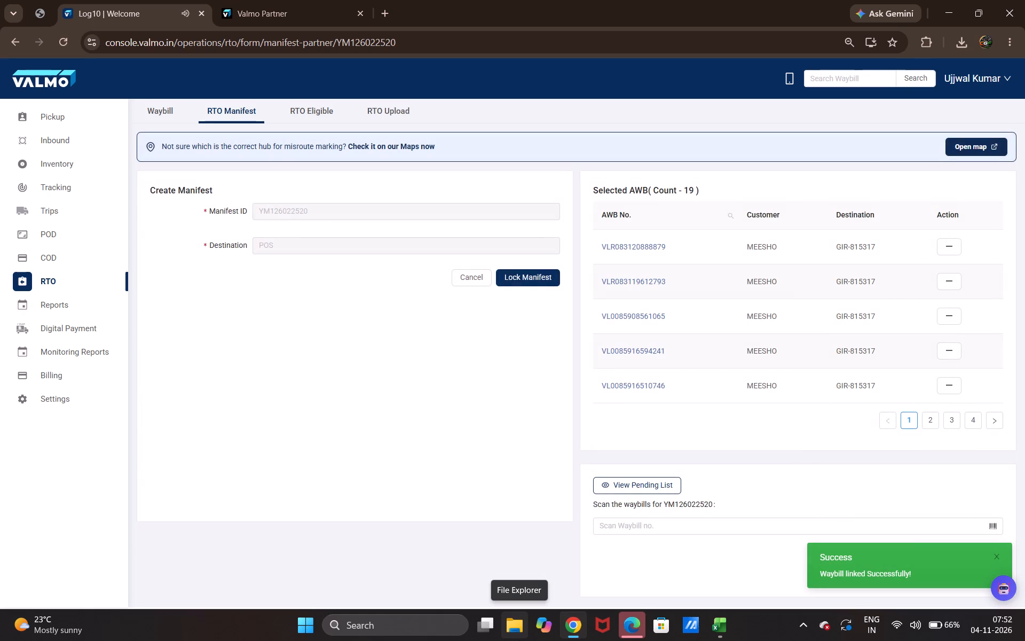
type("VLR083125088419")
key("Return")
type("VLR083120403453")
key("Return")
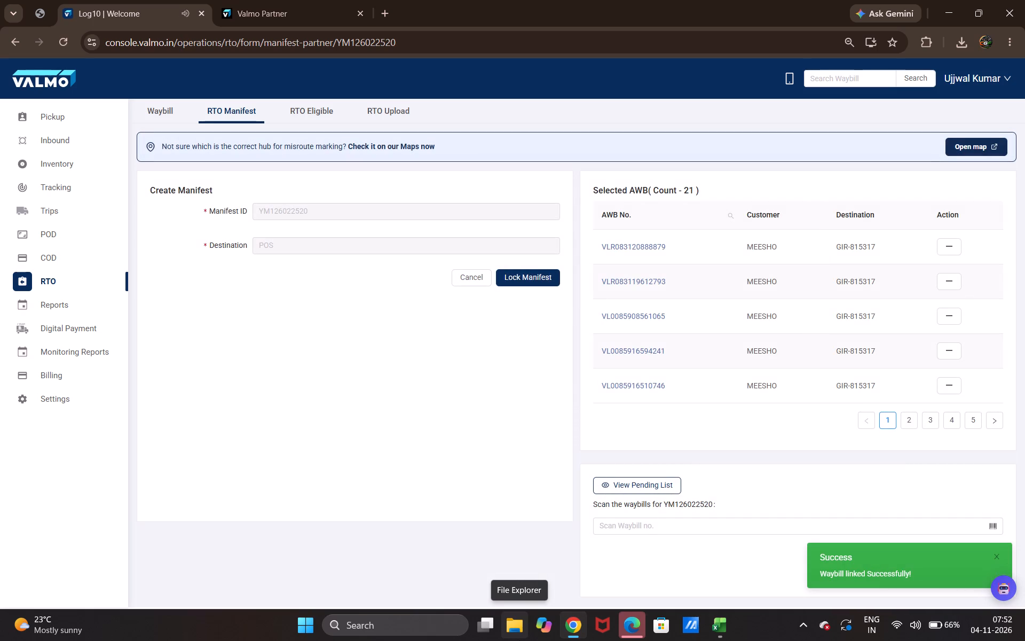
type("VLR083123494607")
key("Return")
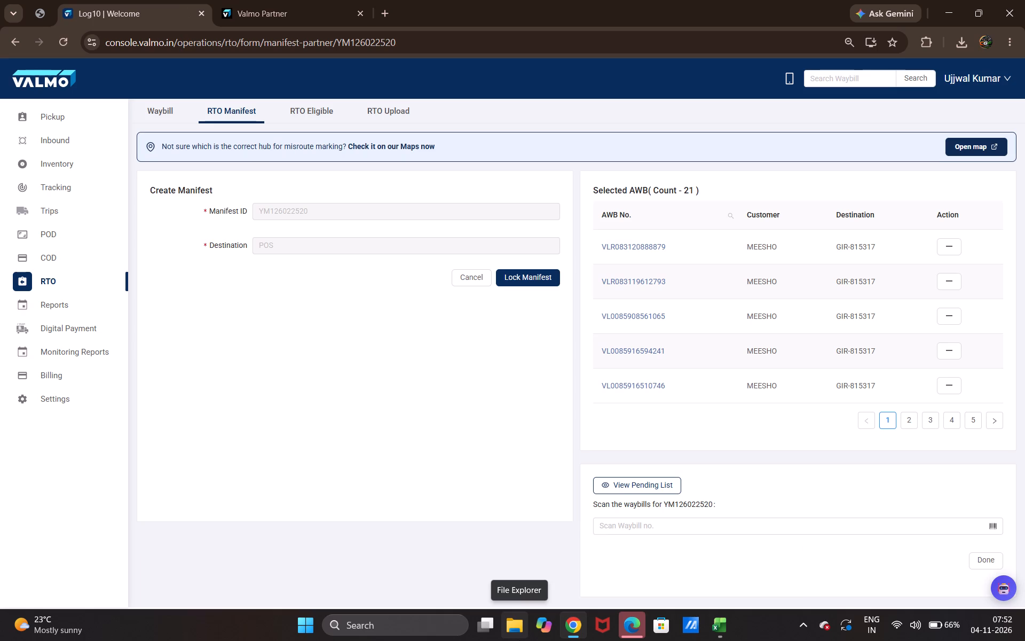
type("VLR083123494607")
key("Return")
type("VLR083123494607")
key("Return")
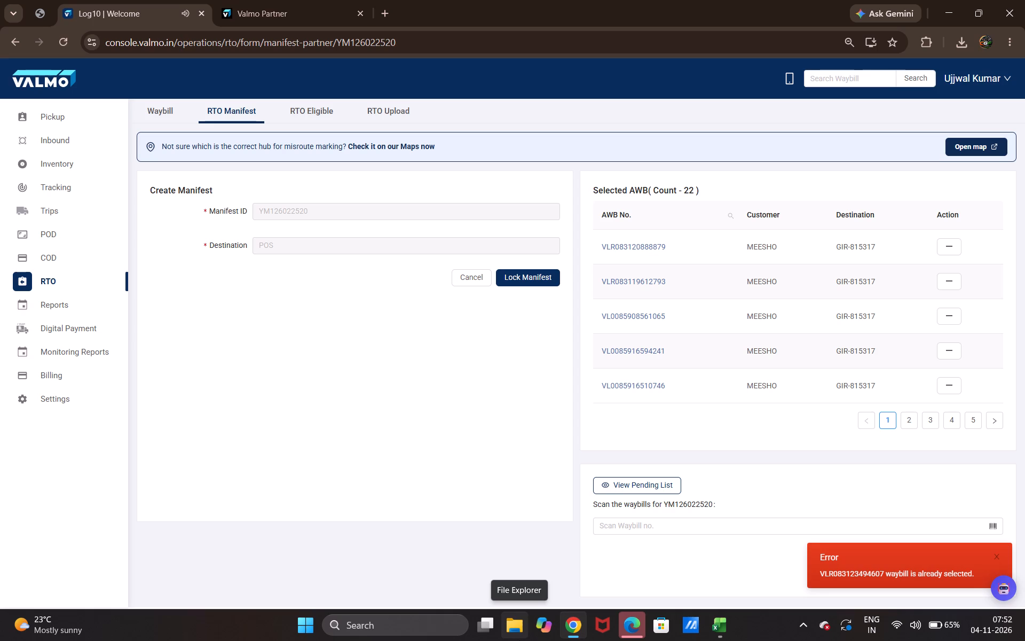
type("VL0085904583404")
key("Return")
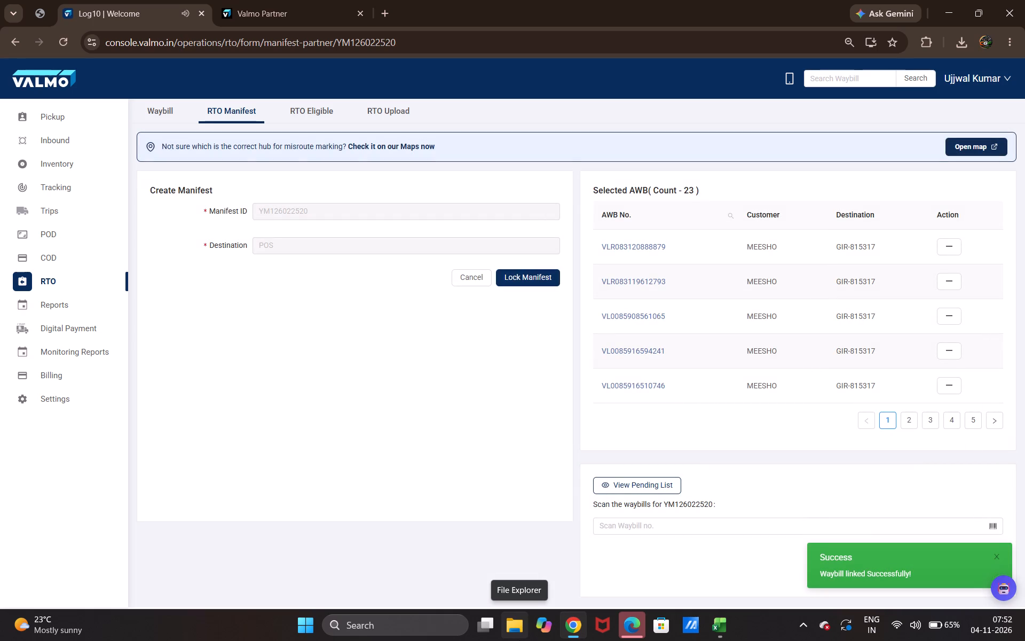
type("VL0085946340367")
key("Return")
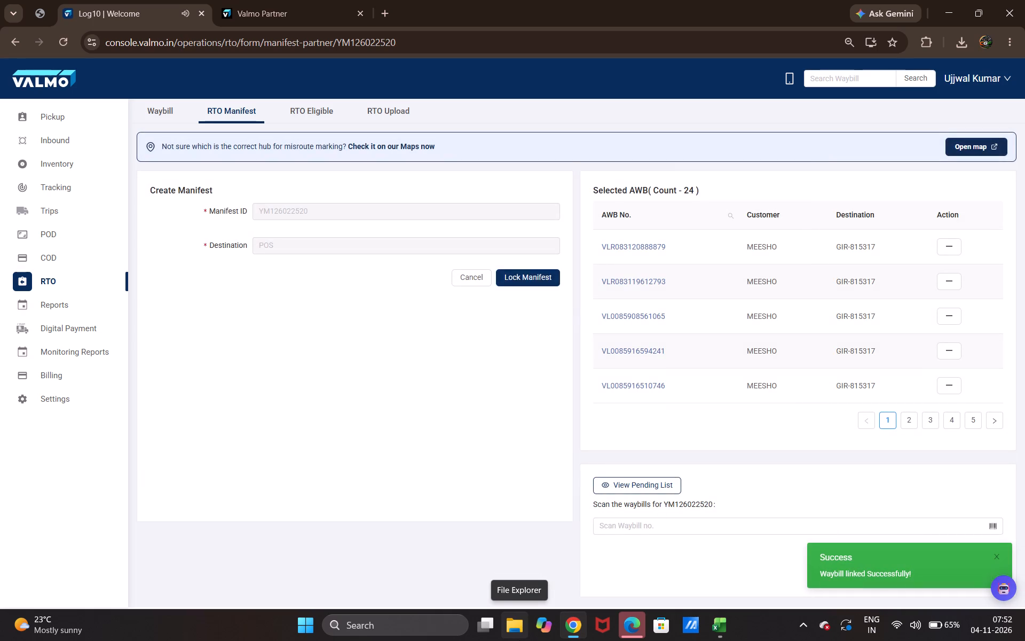
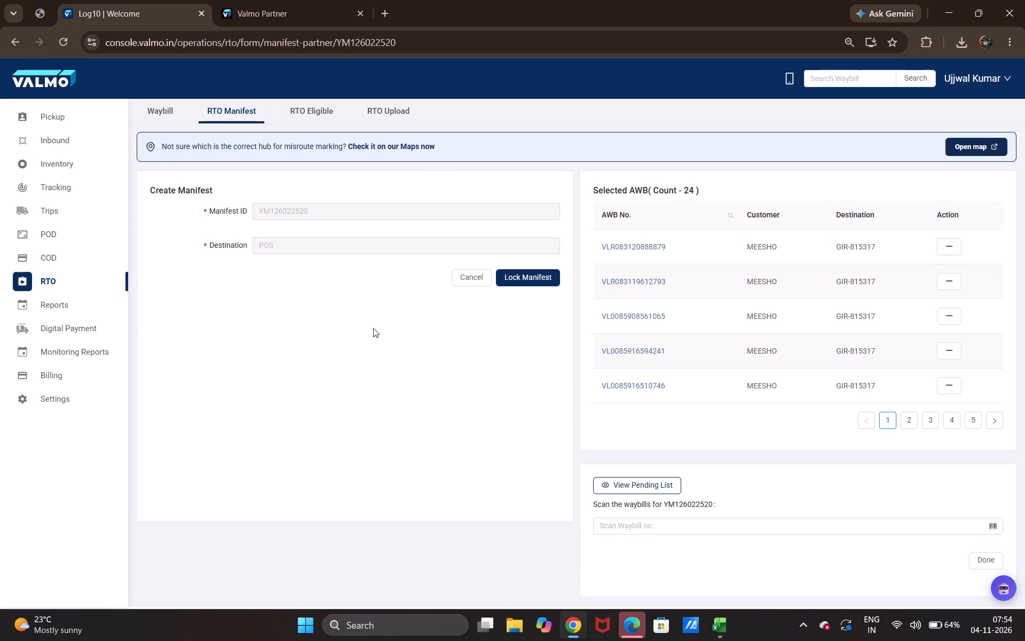
Lock RTO manifest YM126022520.
left_click(528, 282)
left_click(472, 212)
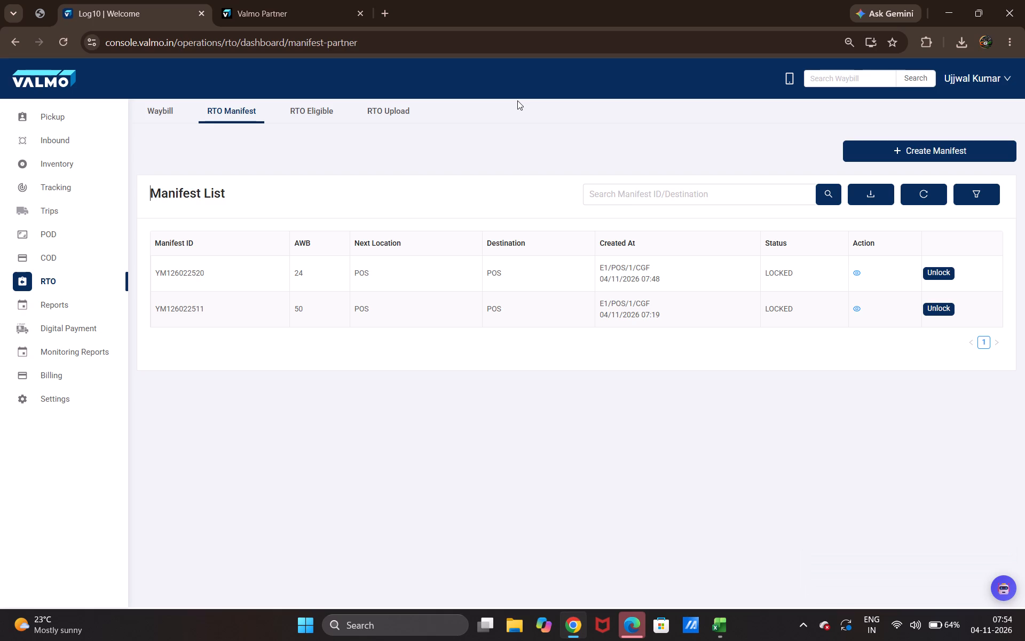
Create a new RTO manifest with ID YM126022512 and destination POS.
scroll(504, 100, "down", 1)
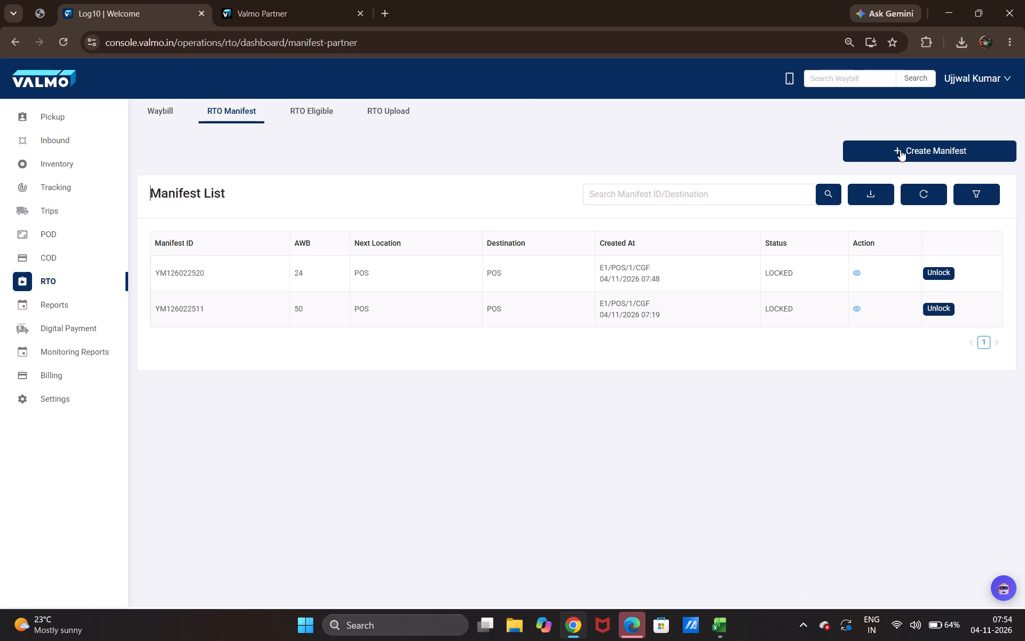
left_click(900, 150)
left_click_drag(341, 203, 341, 208)
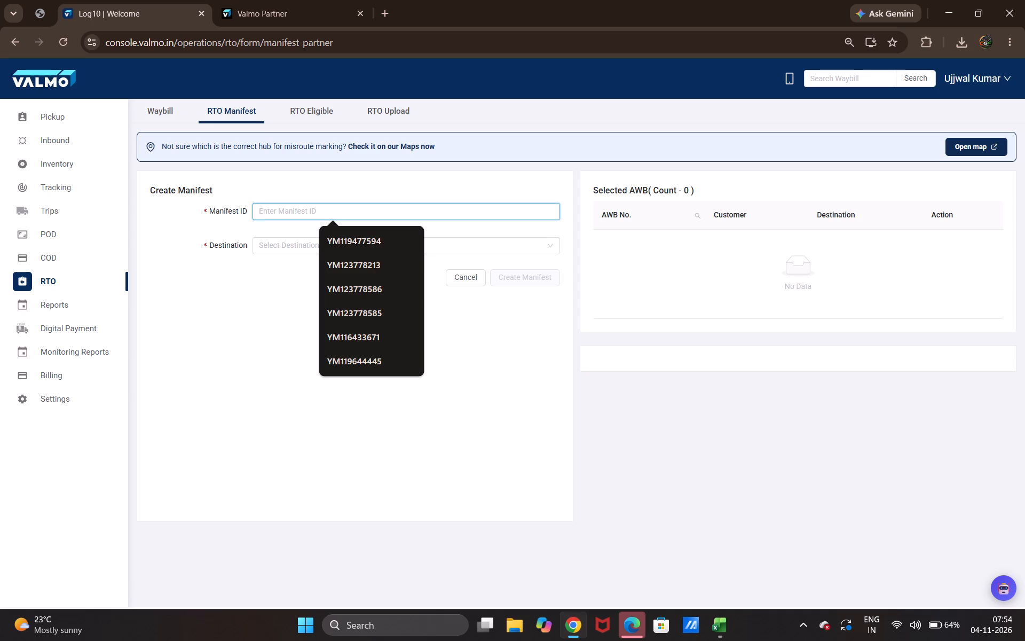
left_click(294, 212)
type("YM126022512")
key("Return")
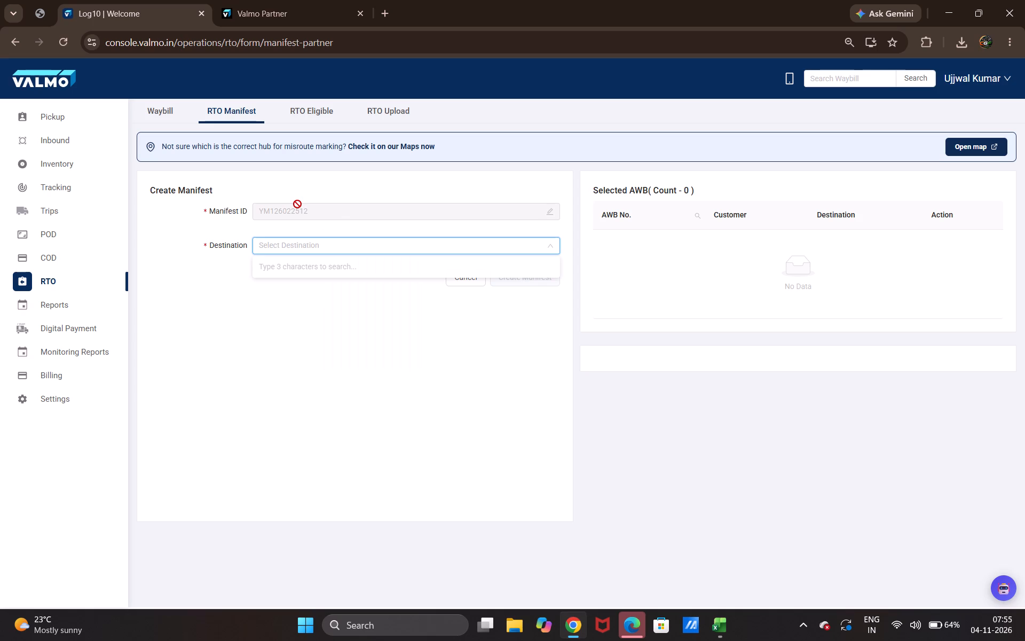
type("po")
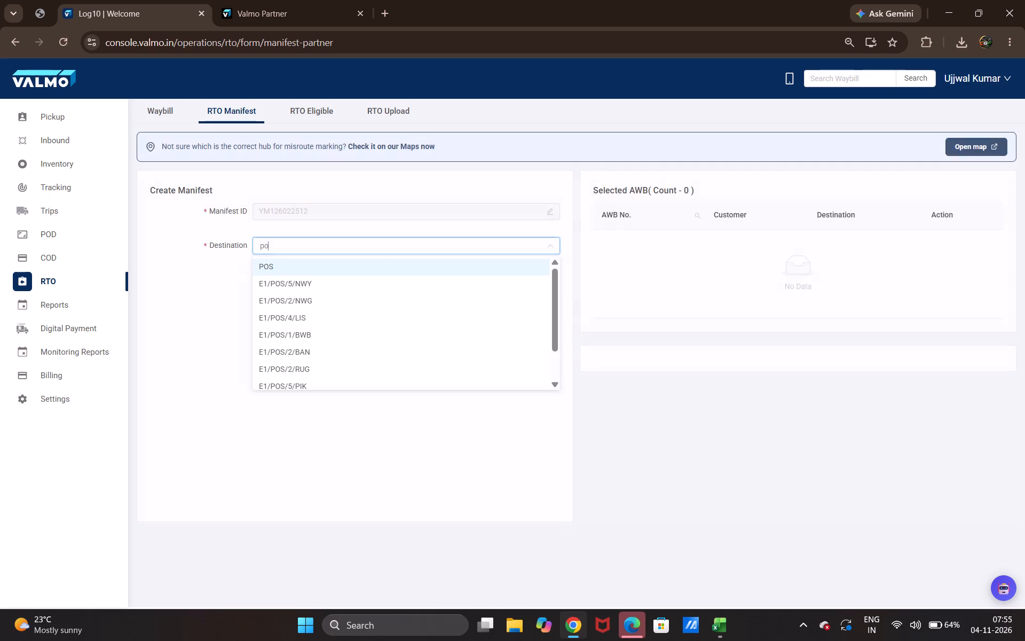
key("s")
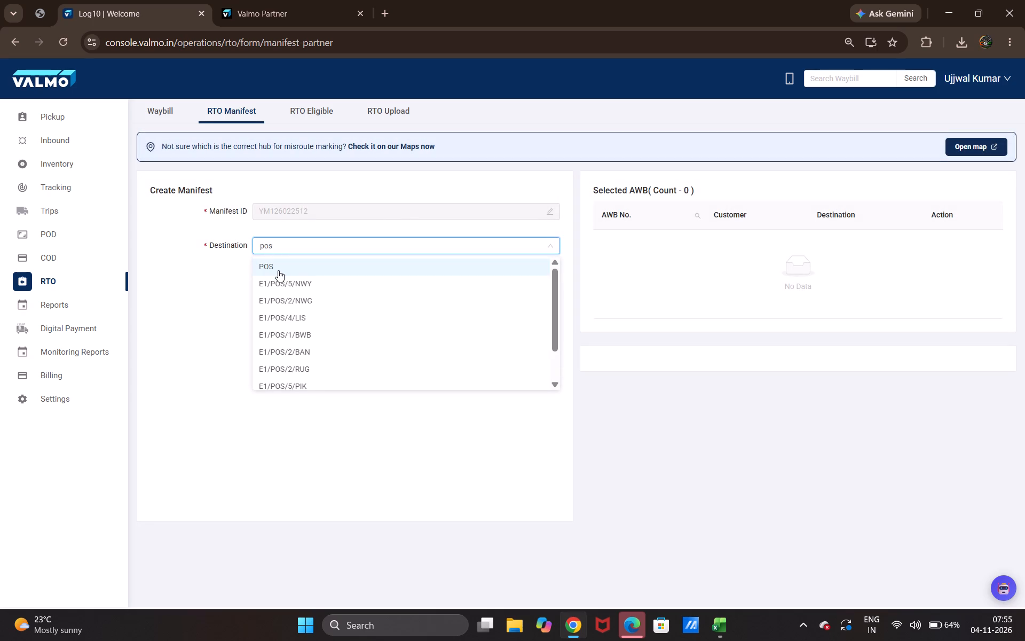
left_click(278, 270)
left_click(513, 274)
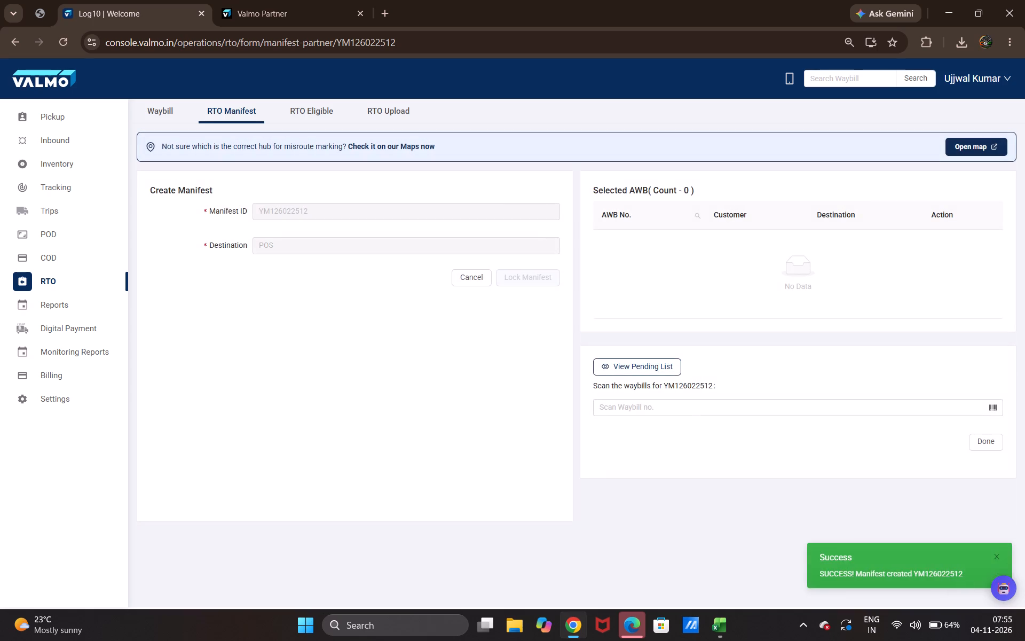
left_click(692, 410)
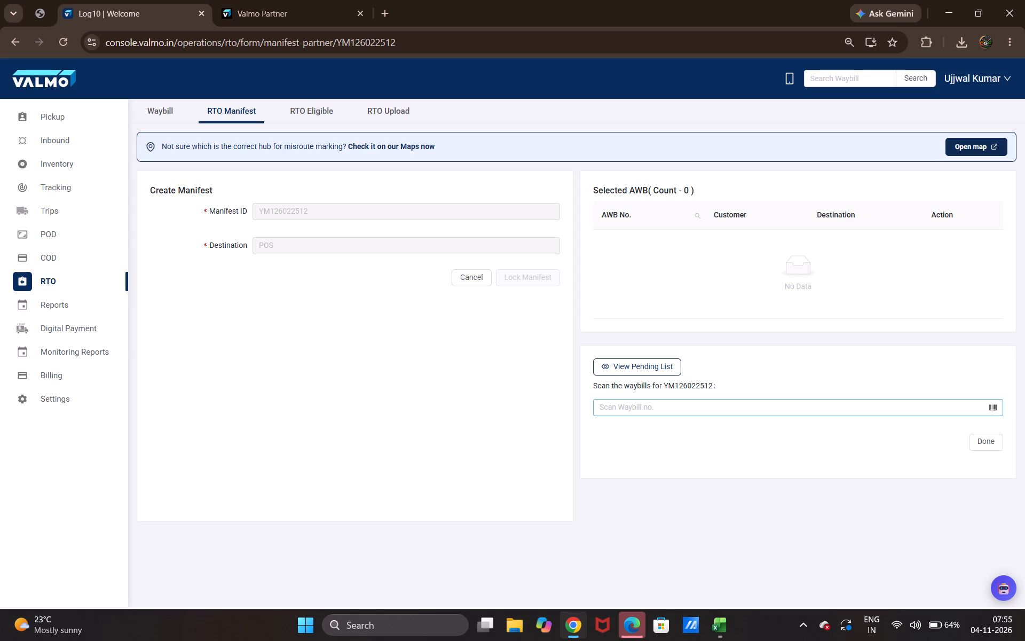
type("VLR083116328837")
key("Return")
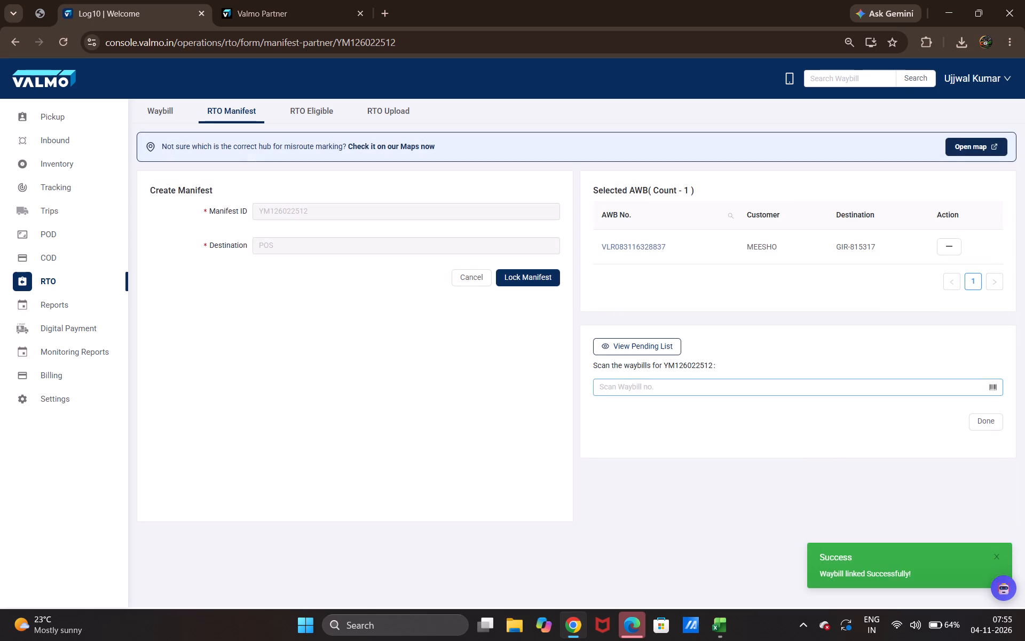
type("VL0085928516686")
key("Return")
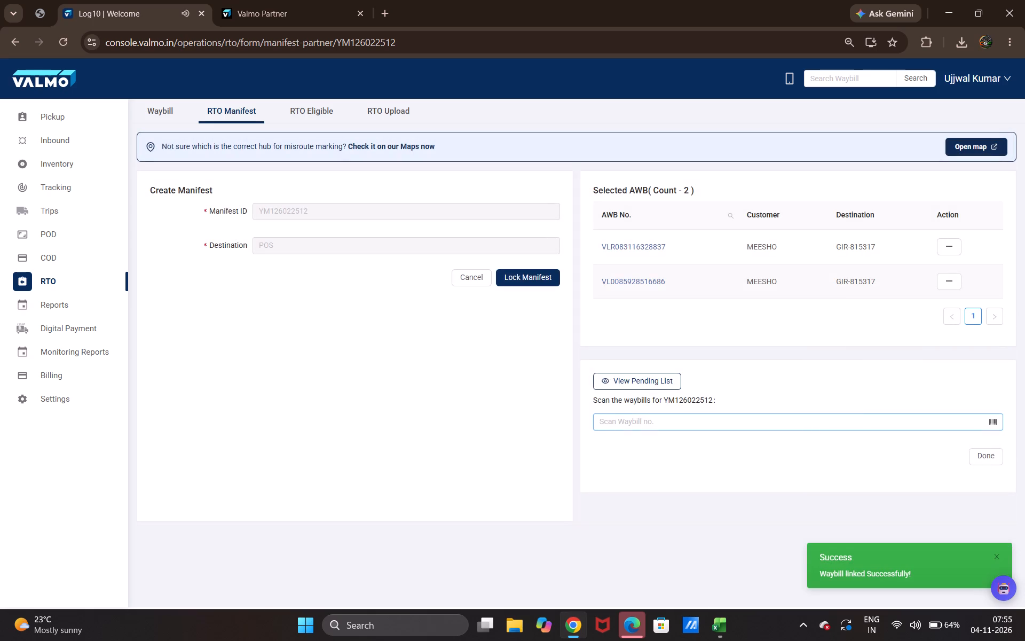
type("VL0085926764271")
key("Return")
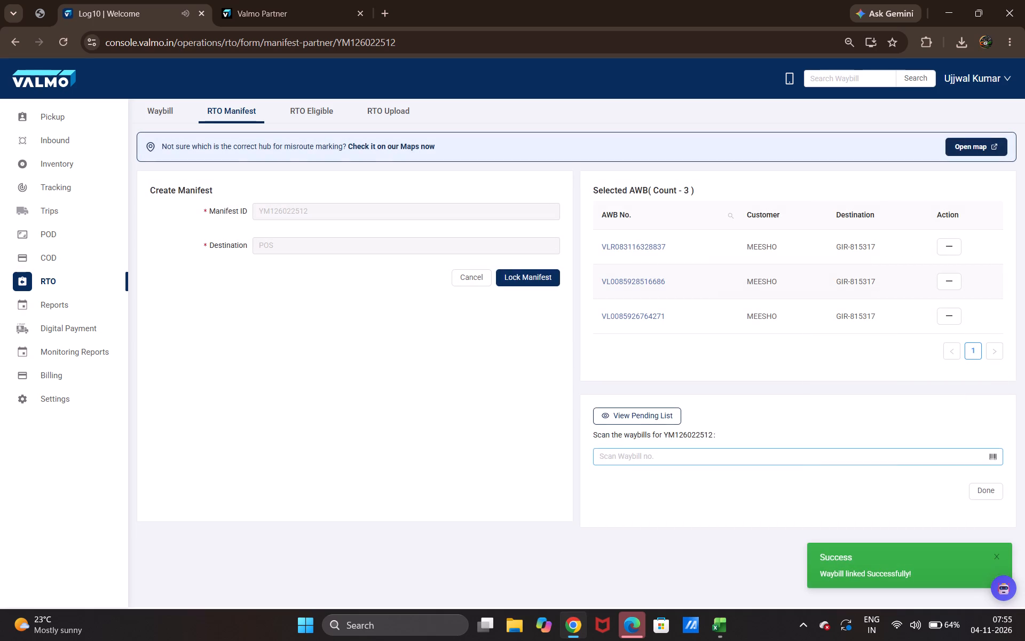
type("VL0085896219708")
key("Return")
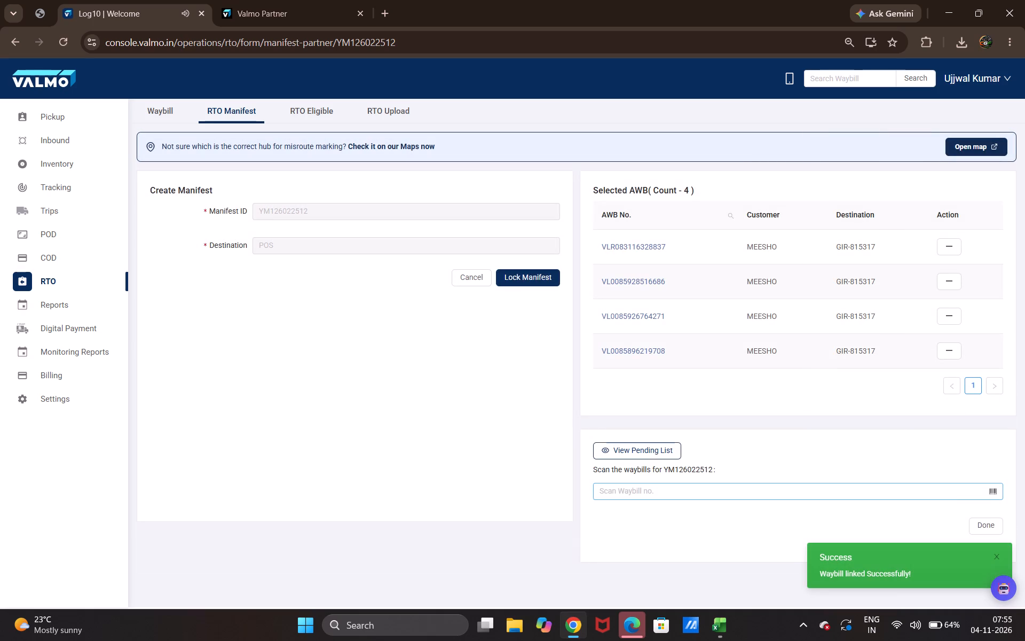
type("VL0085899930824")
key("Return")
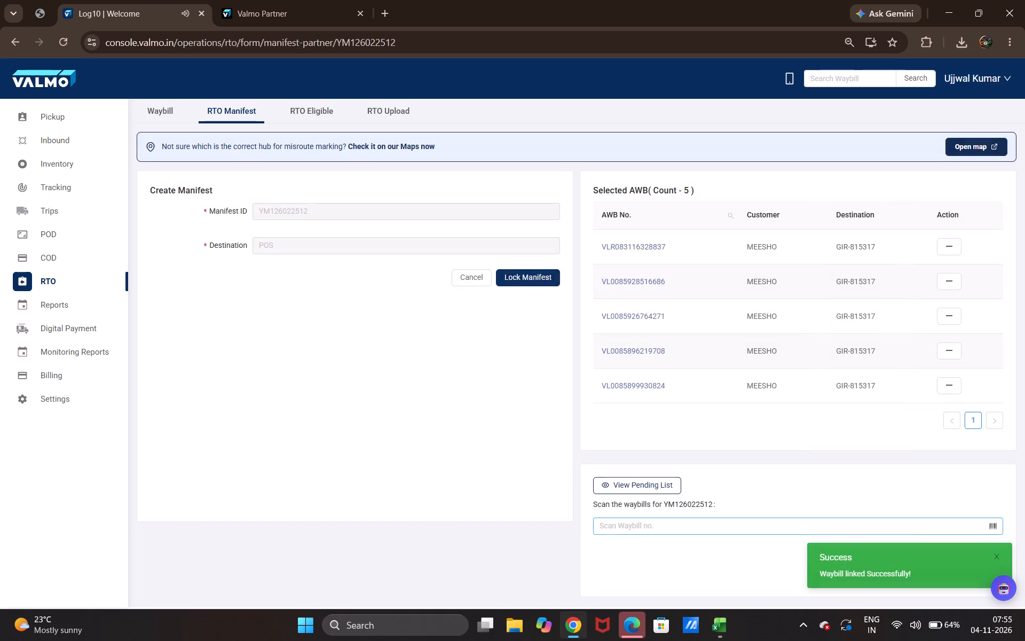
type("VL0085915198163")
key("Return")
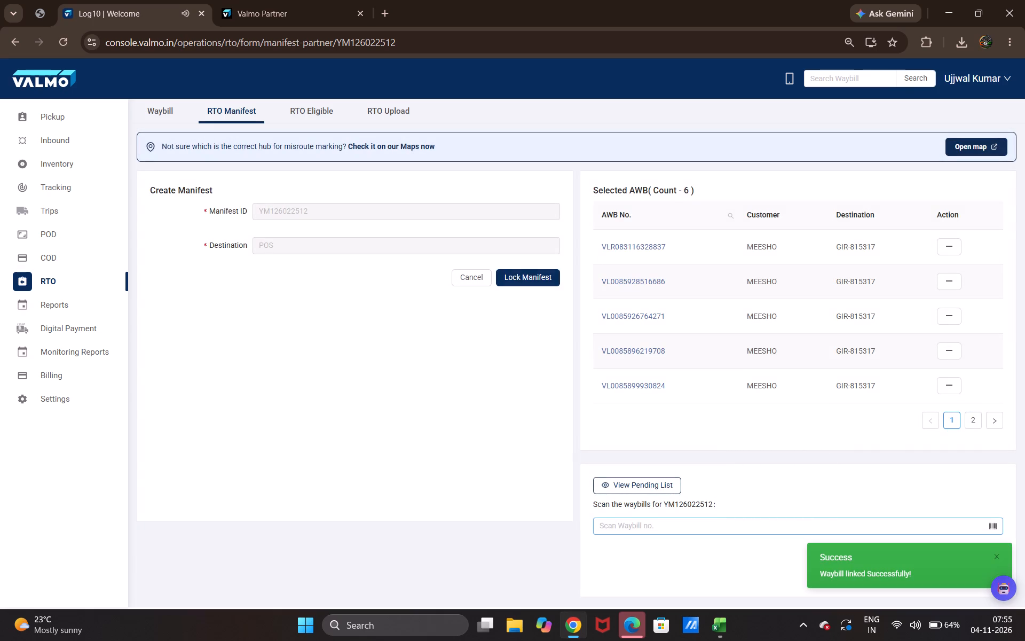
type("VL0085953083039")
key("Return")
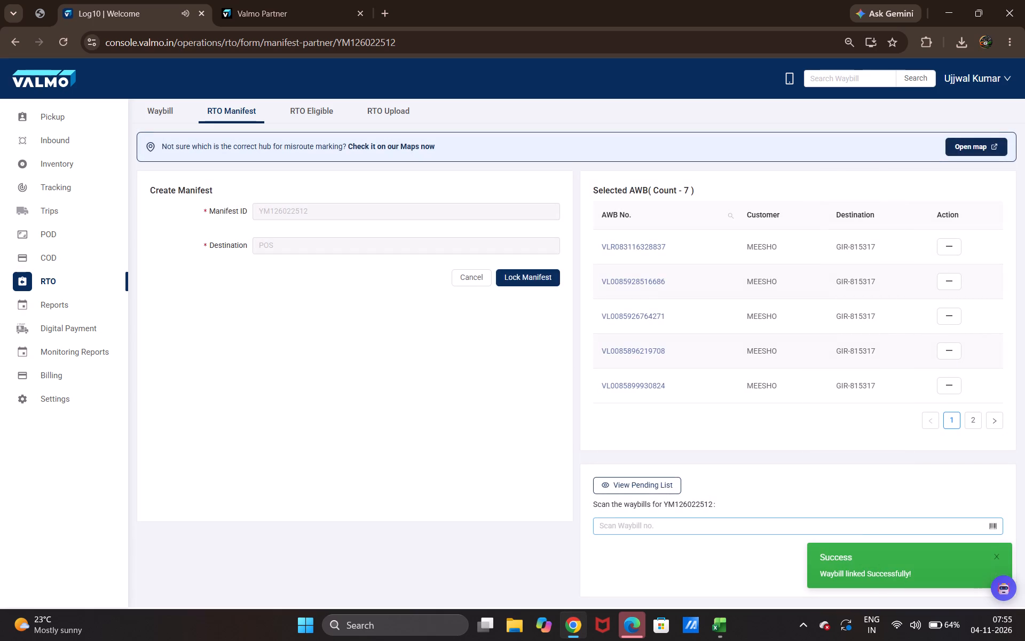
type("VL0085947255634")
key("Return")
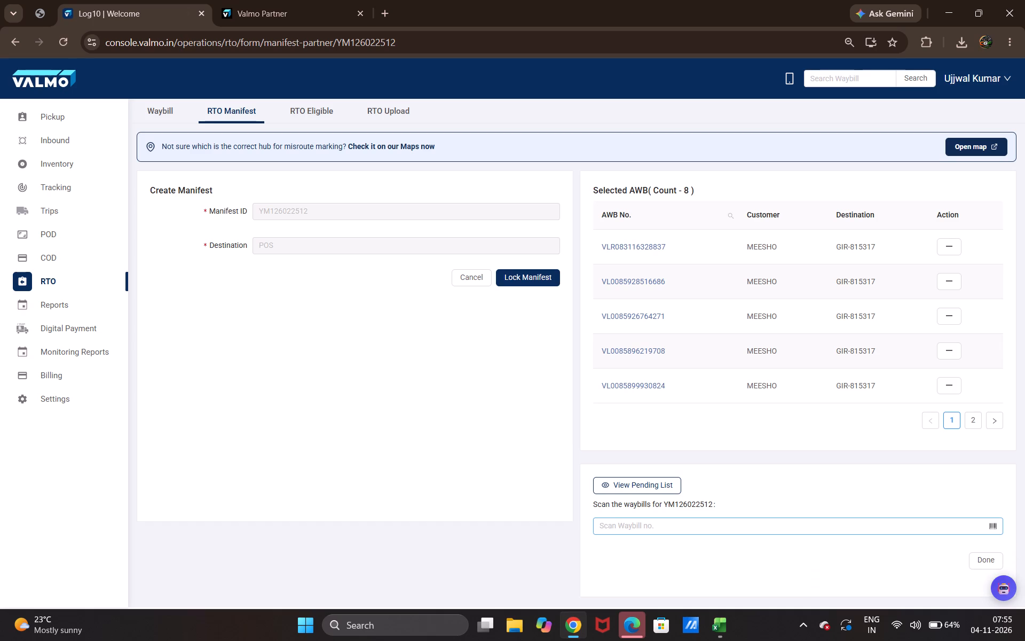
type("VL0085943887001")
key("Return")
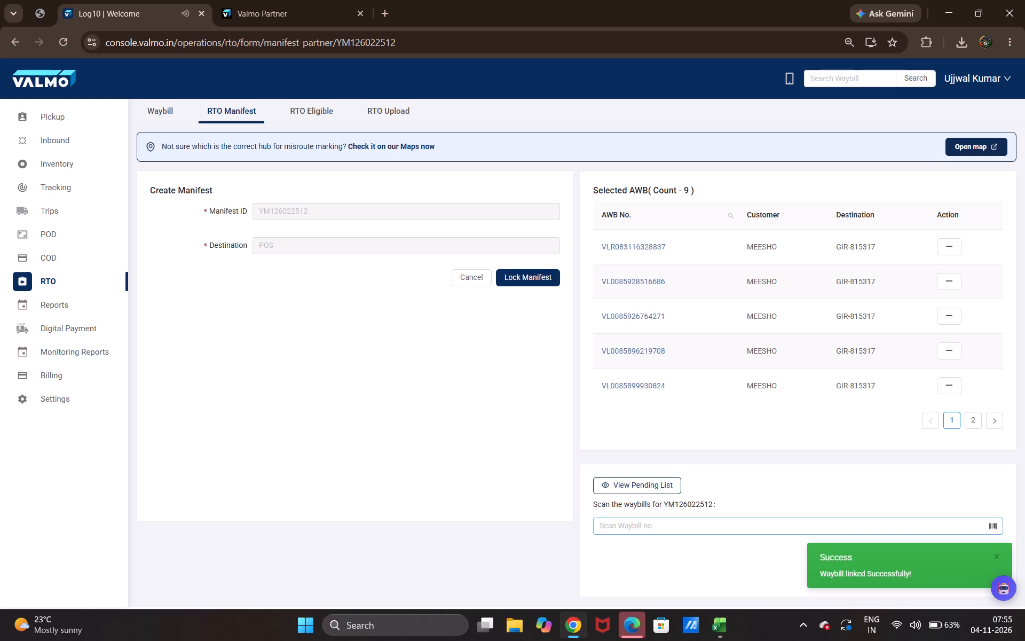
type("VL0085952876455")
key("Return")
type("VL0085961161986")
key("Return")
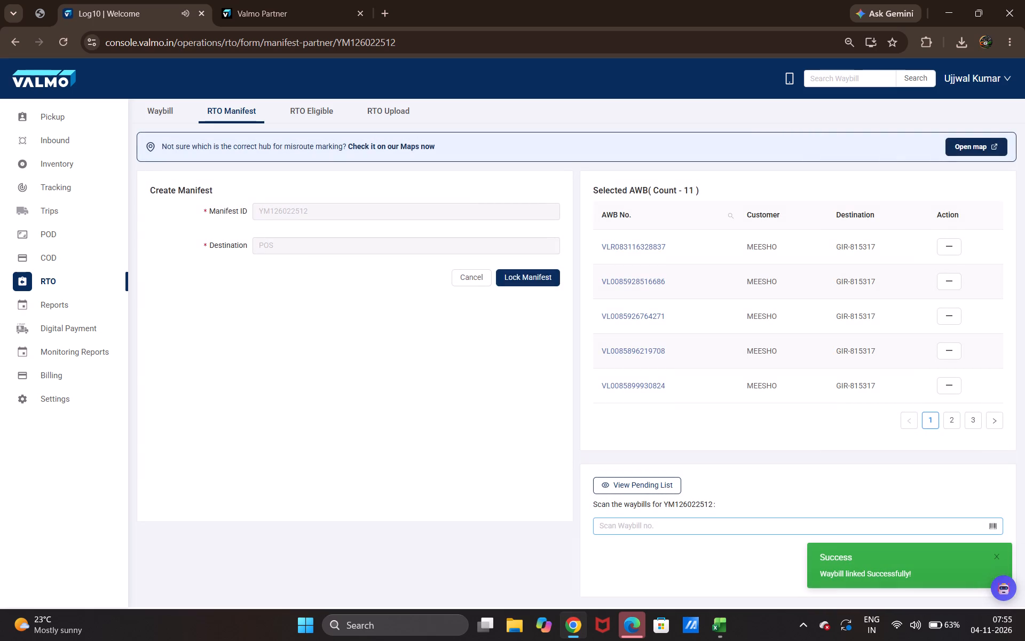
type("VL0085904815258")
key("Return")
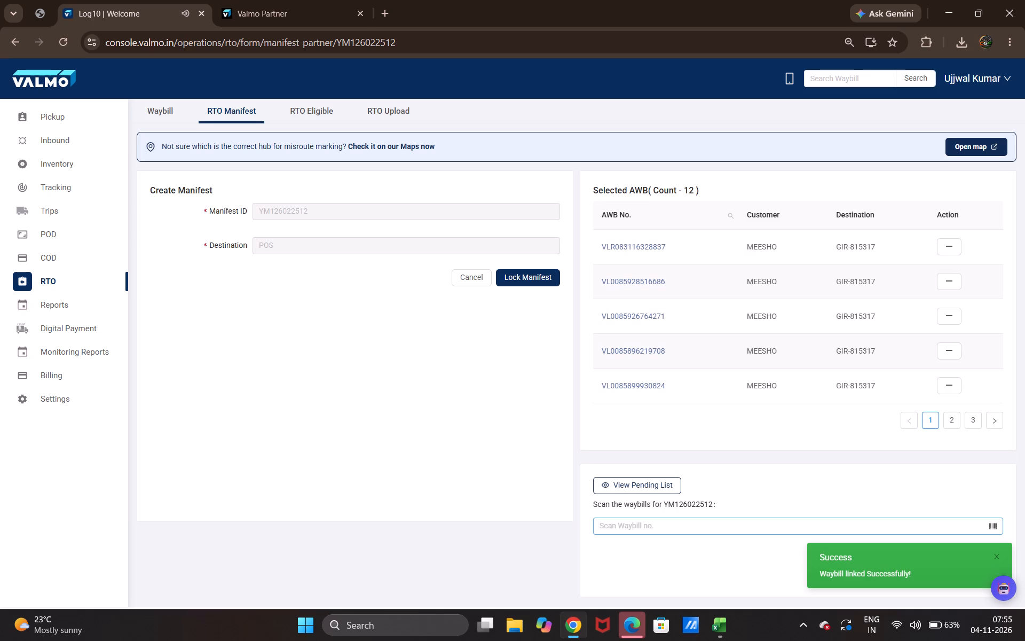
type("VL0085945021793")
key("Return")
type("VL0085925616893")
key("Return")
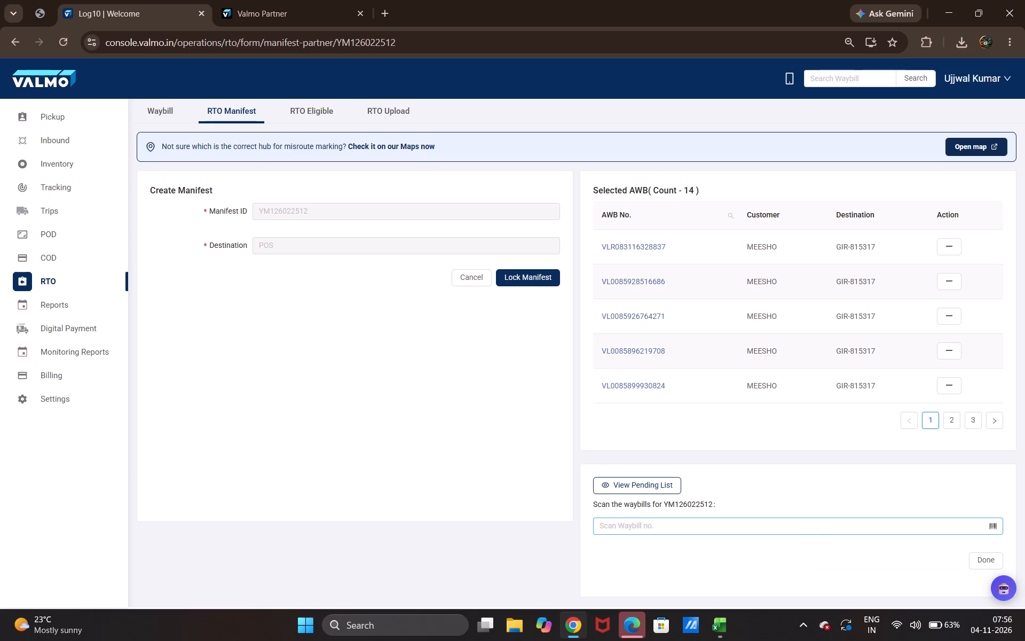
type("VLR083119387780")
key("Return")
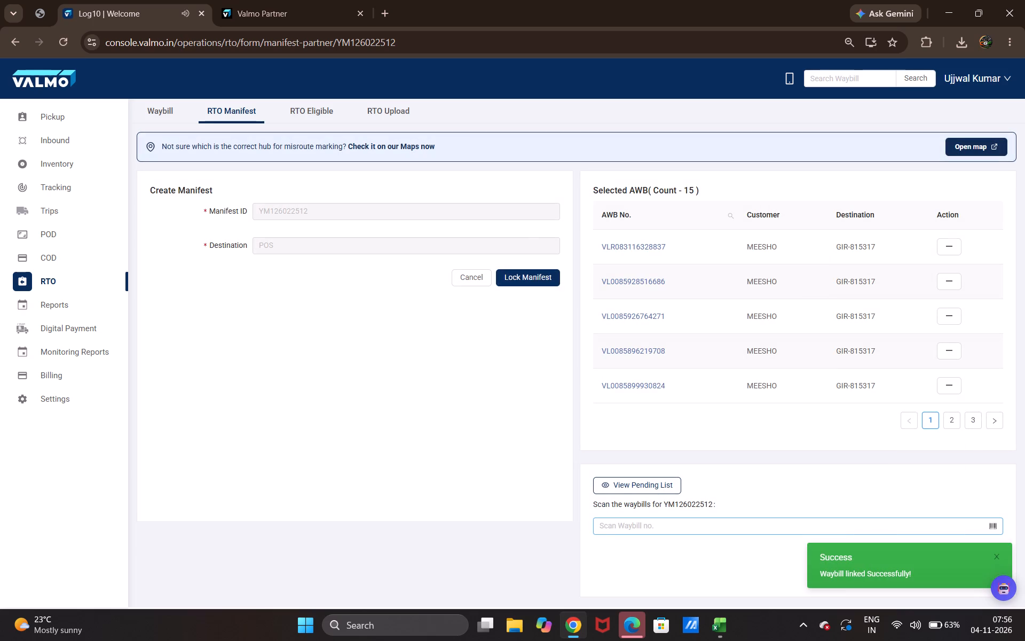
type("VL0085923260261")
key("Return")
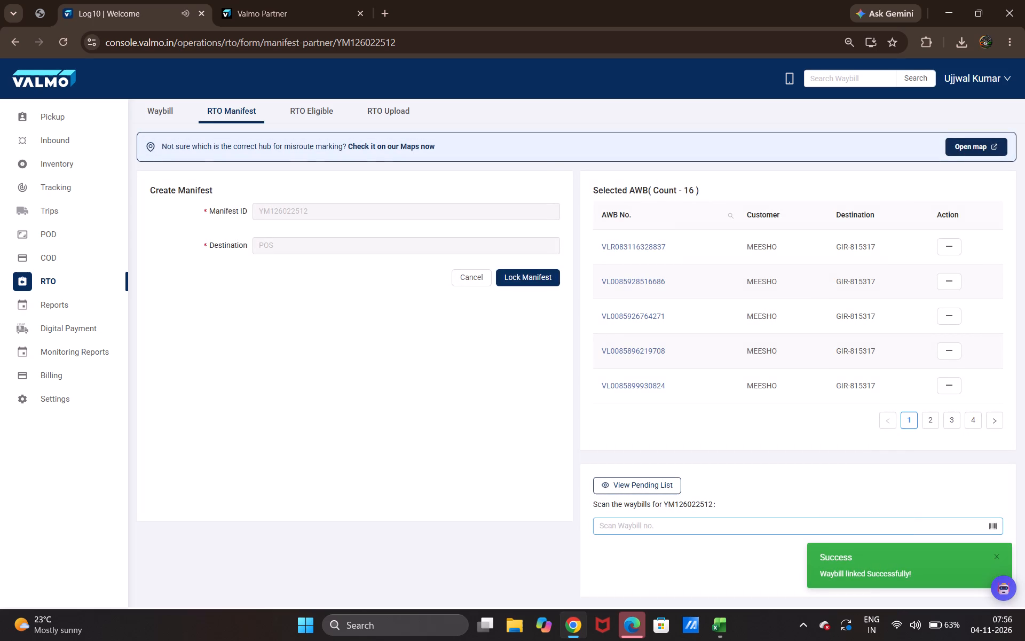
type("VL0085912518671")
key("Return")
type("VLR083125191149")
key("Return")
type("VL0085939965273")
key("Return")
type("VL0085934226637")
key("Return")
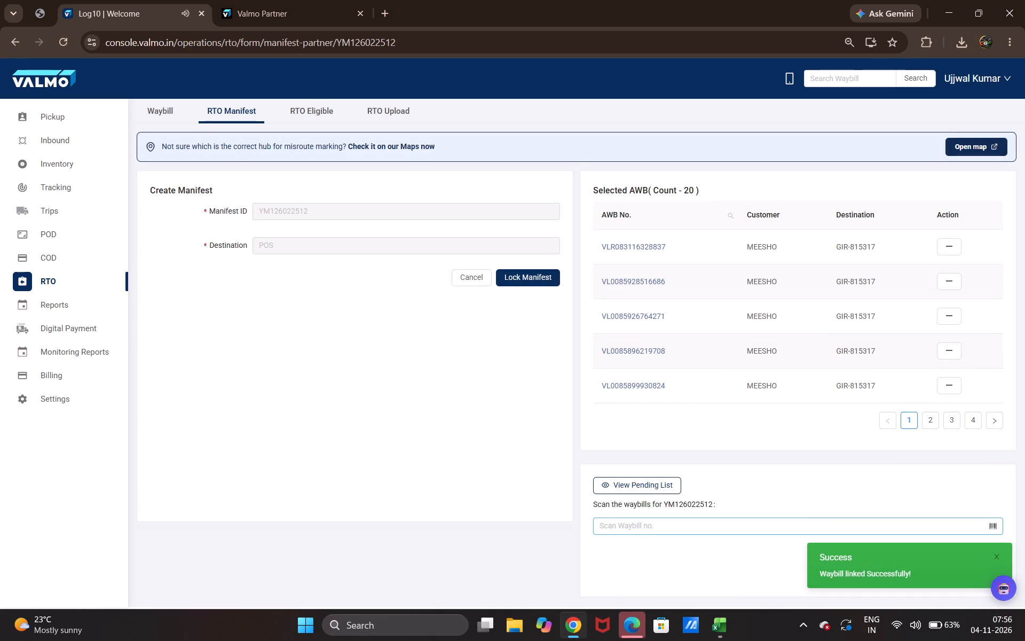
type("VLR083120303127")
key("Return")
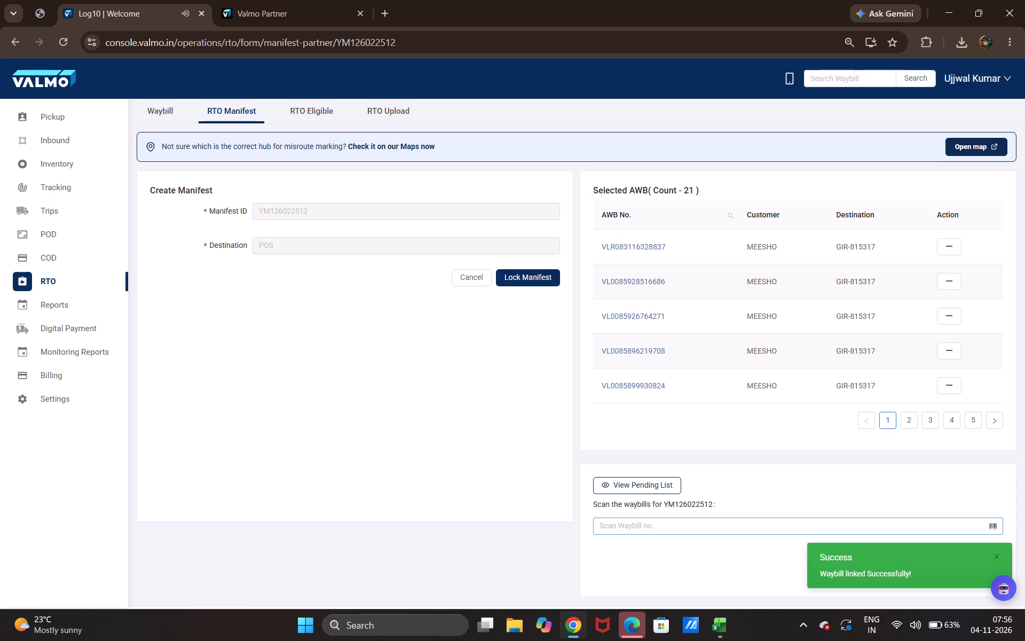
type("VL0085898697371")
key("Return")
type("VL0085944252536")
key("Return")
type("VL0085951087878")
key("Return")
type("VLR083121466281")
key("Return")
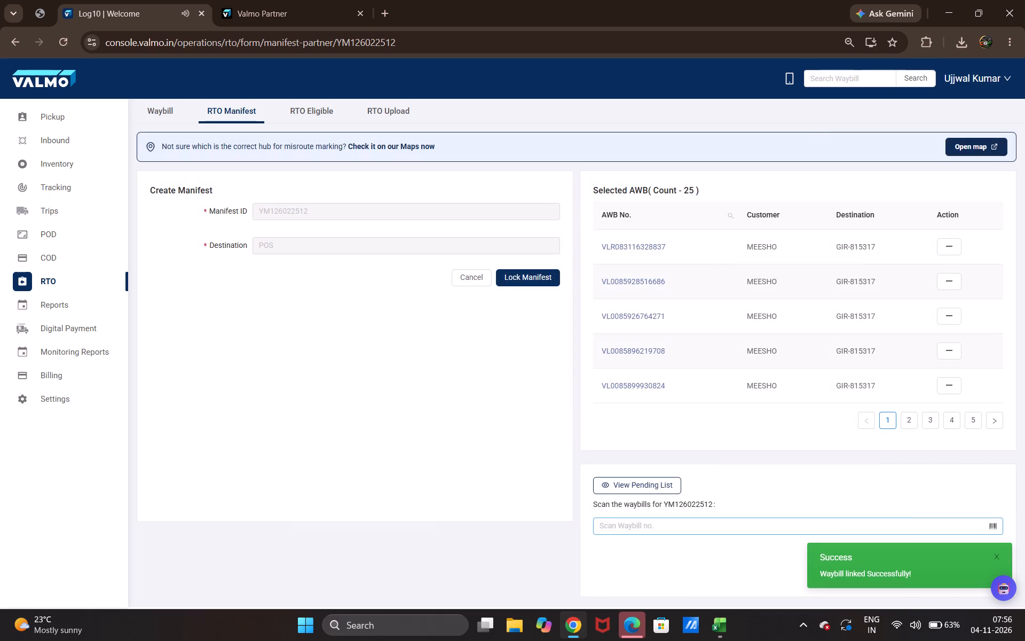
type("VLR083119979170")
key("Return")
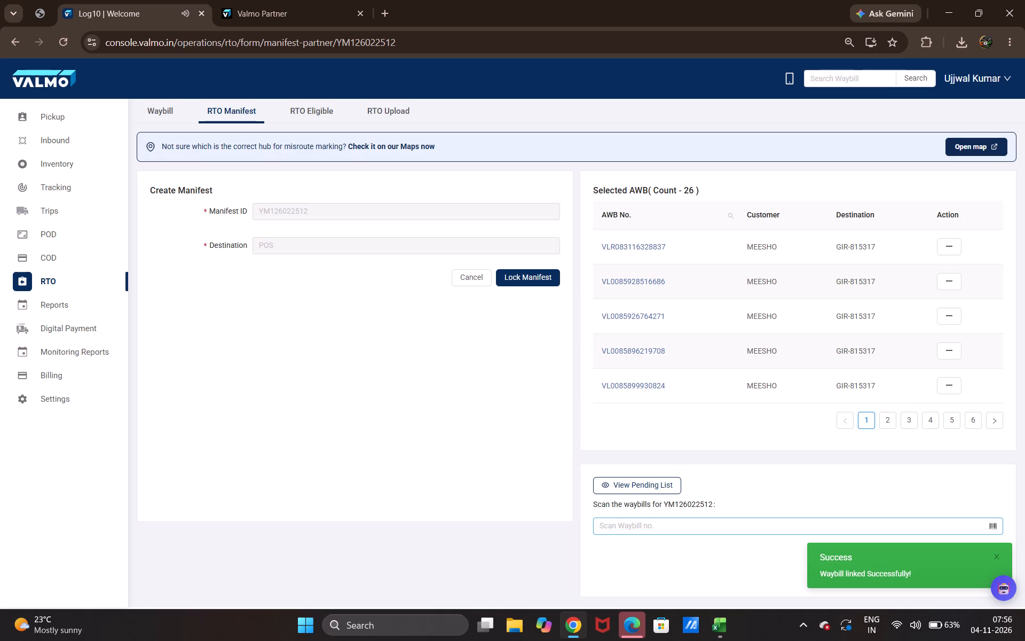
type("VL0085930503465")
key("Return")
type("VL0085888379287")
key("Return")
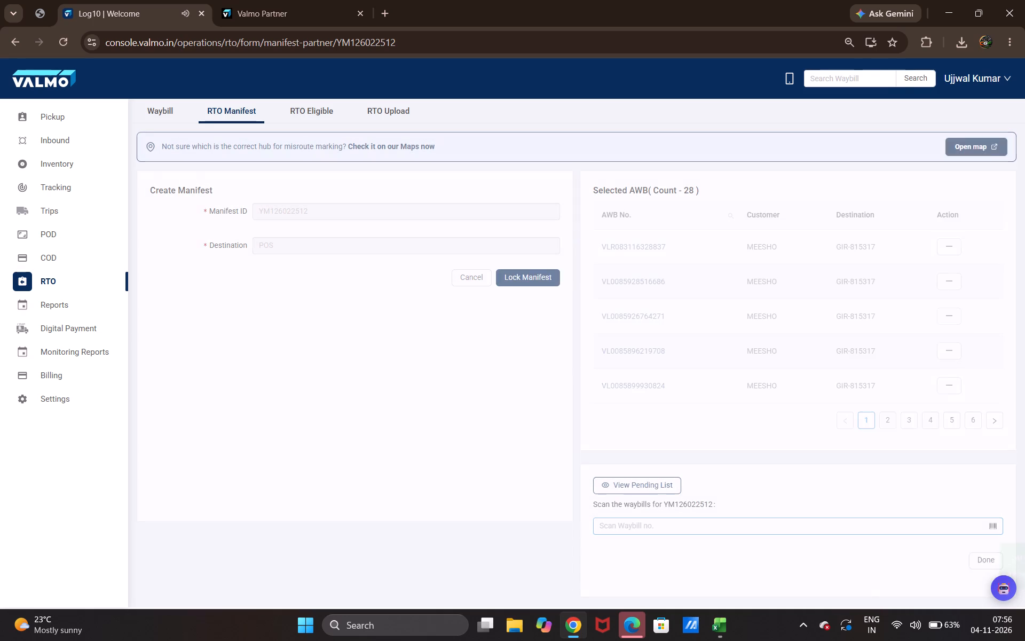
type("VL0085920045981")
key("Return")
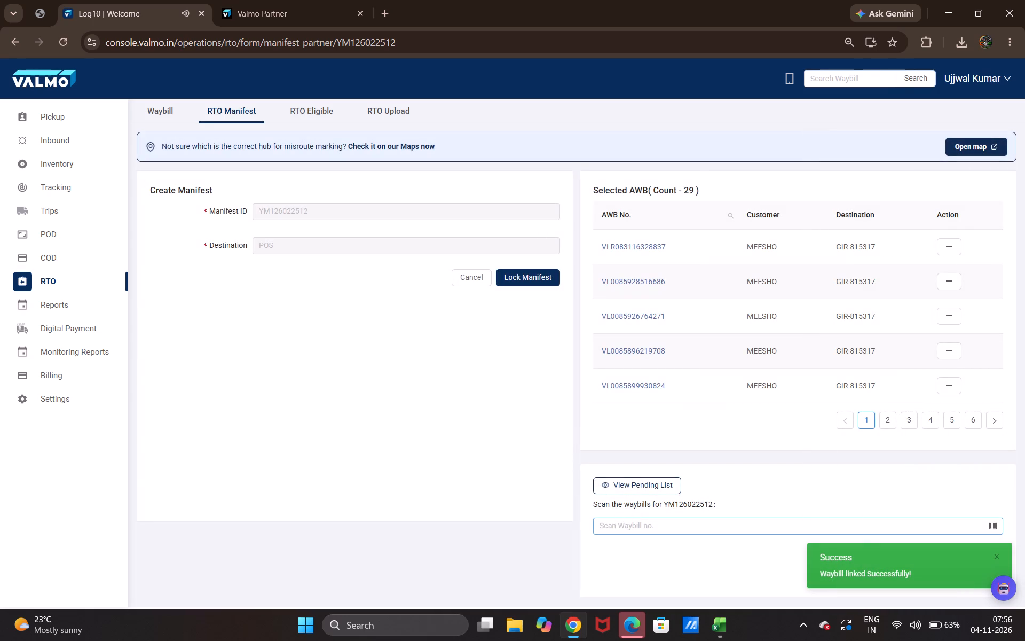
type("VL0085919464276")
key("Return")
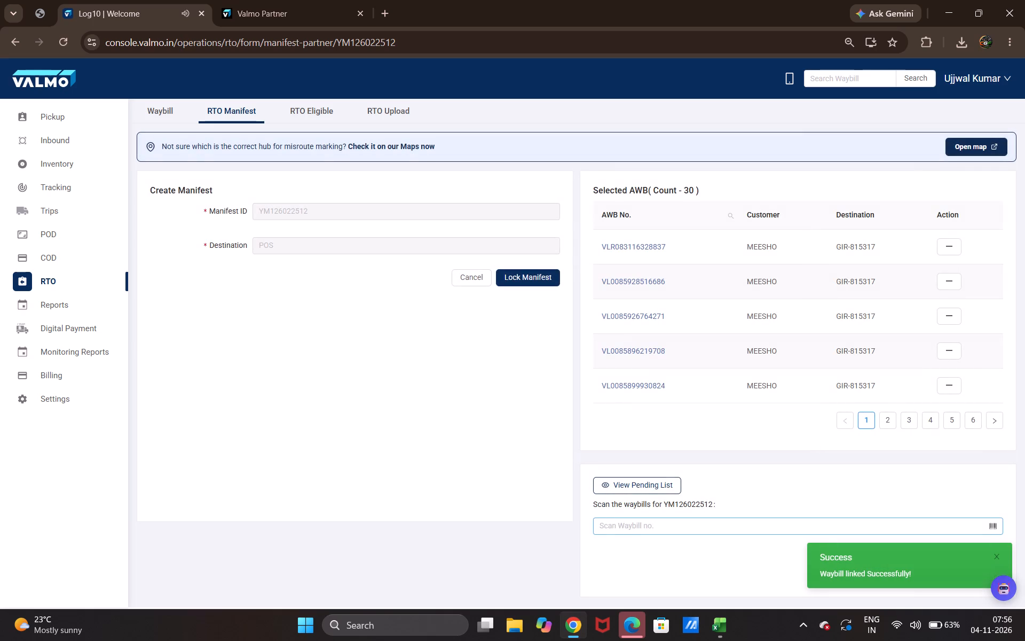
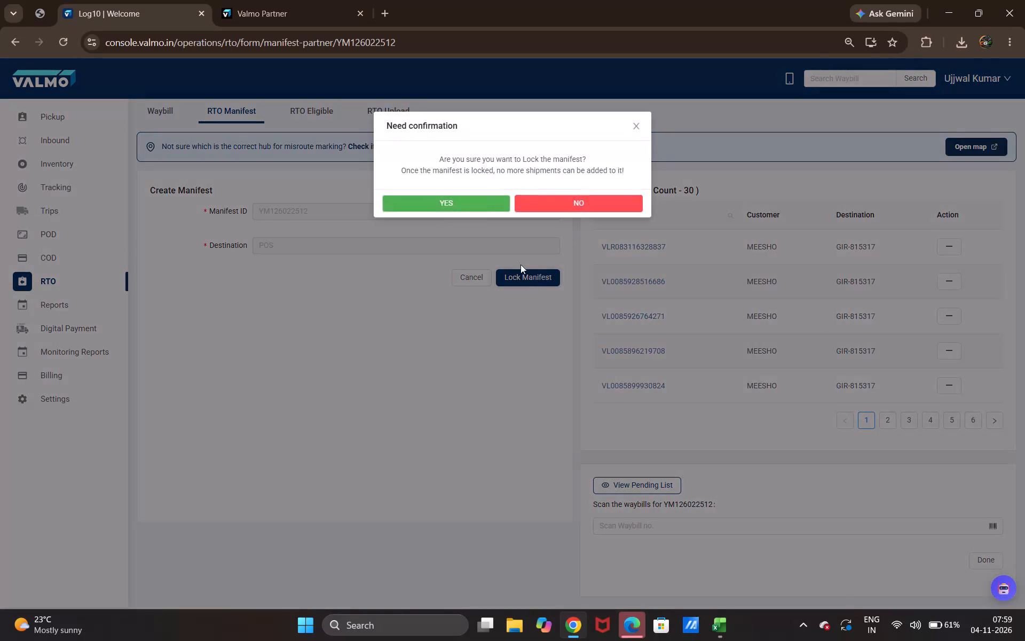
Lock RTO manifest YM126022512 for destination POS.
left_click(476, 200)
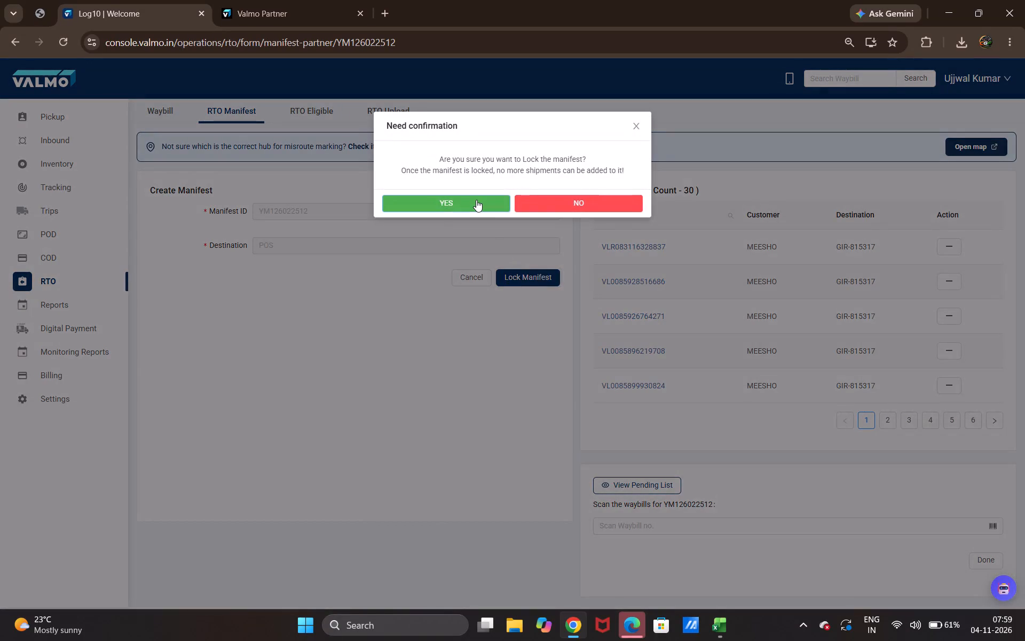
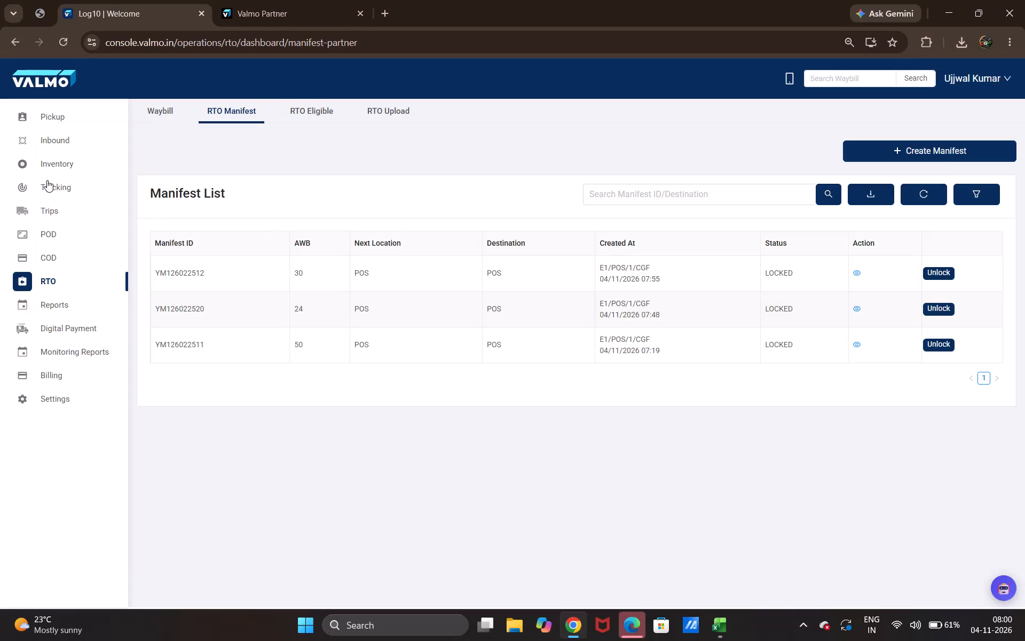
left_click(70, 189)
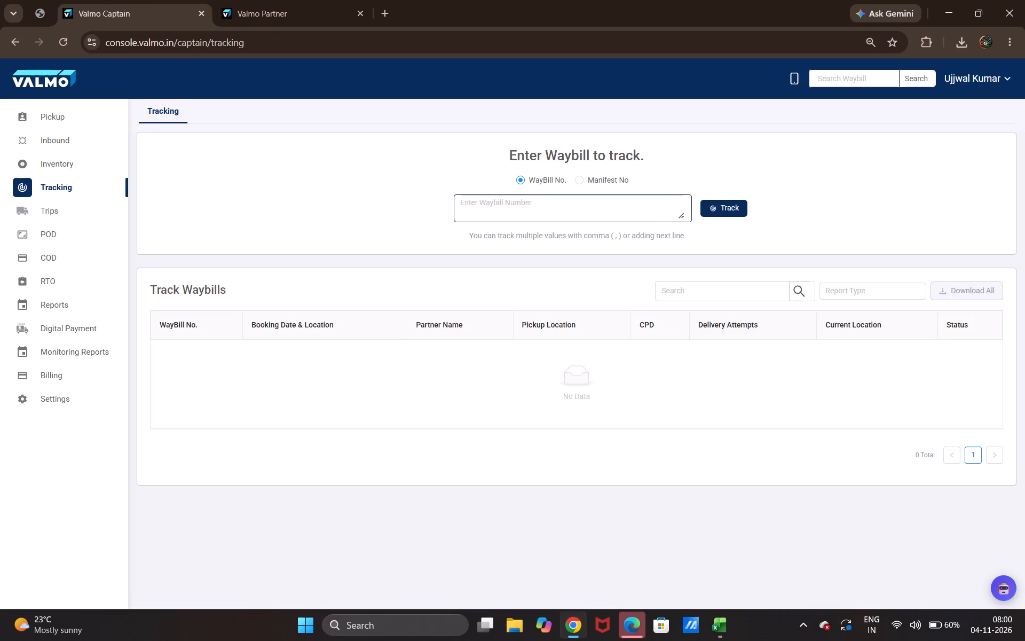
left_click(515, 210)
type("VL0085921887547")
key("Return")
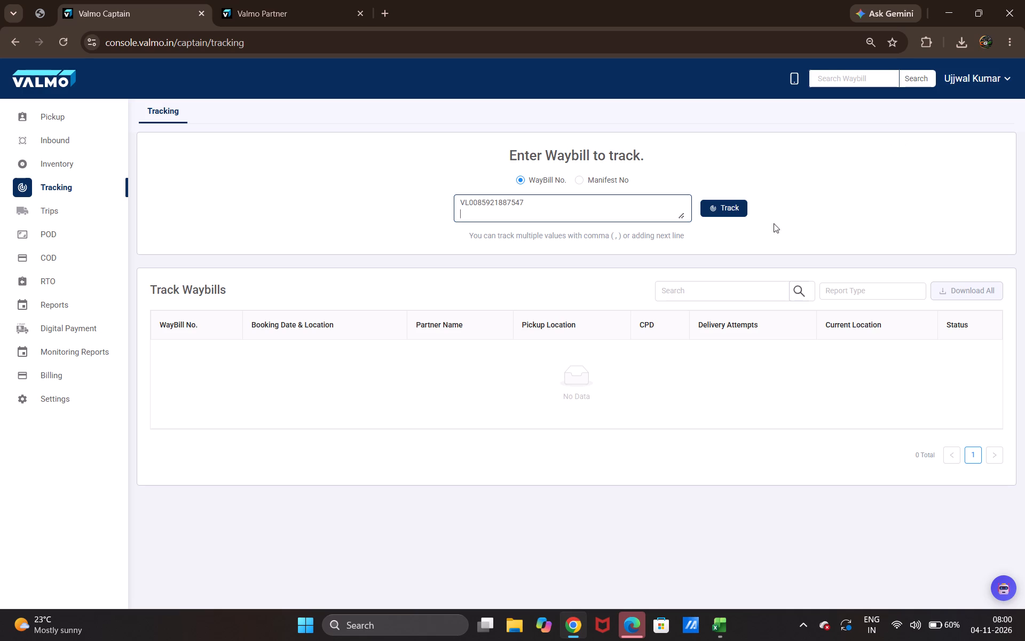
left_click(719, 208)
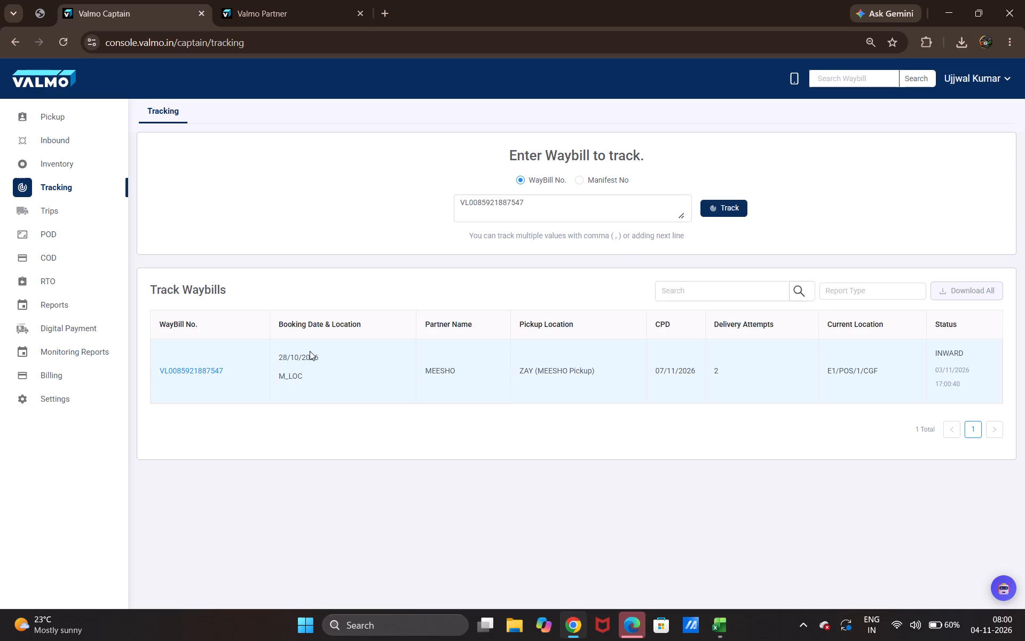
scroll(327, 366, "down", 6)
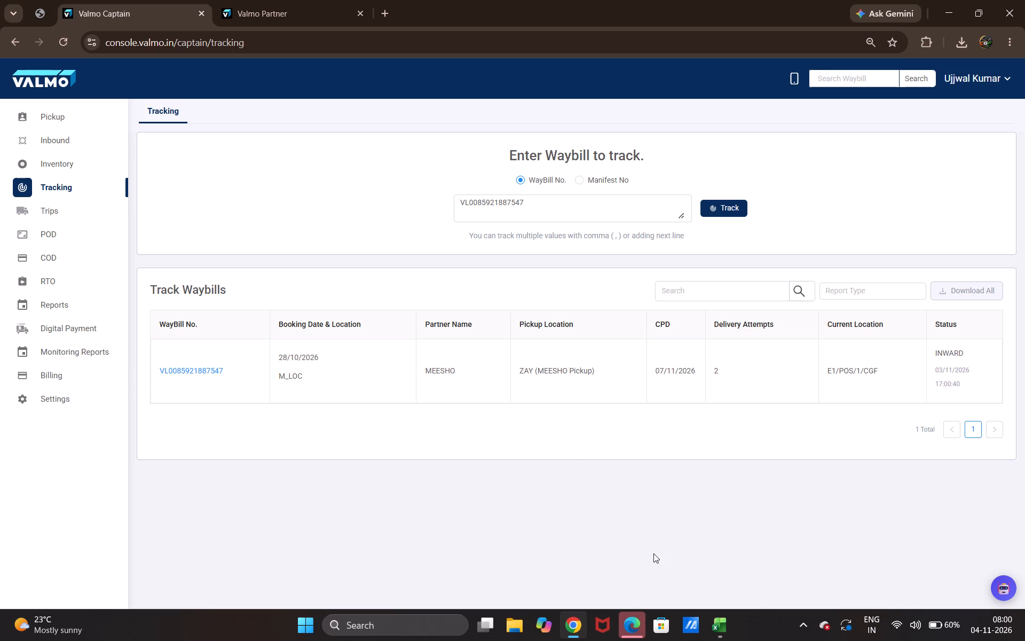
Download a fresh RTO bulk upload sample file and open it in Excel with editing enabled.
left_click(717, 626)
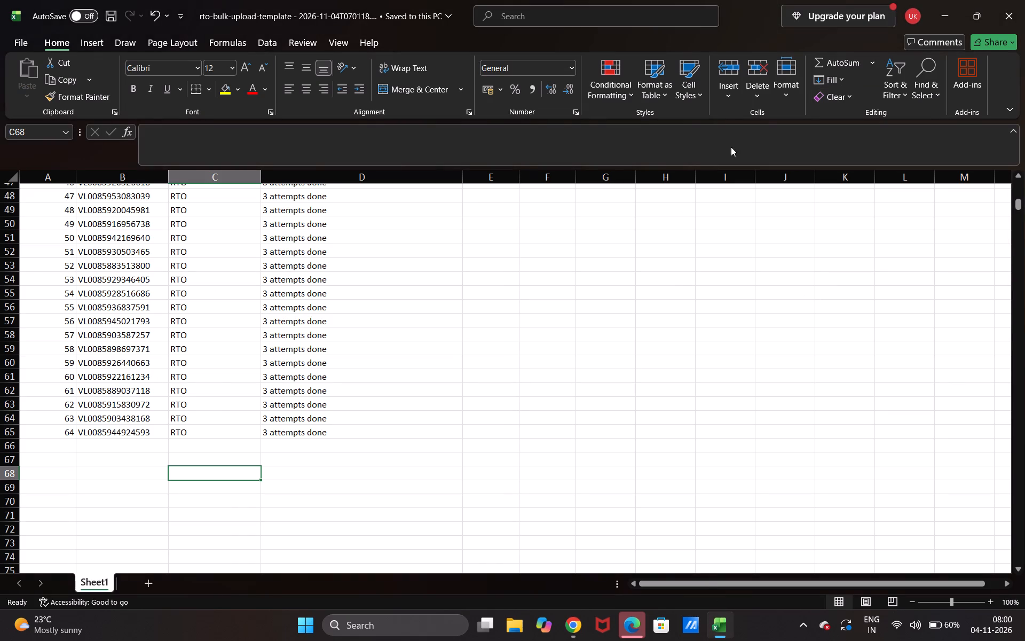
left_click(574, 623)
left_click(57, 285)
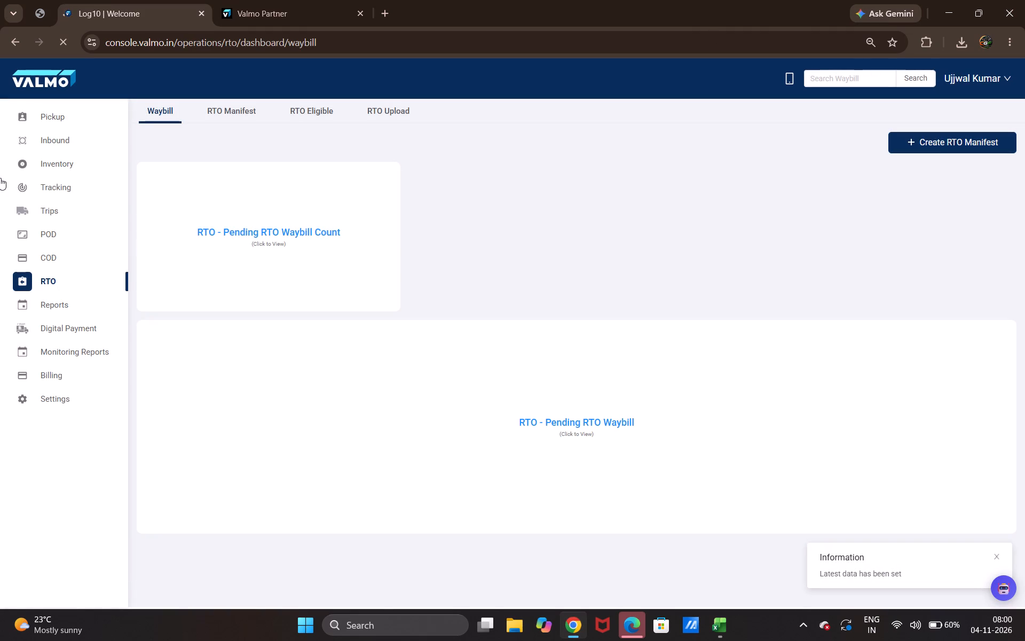
left_click_drag(242, 198, 248, 198)
left_click(555, 423)
left_click(389, 105)
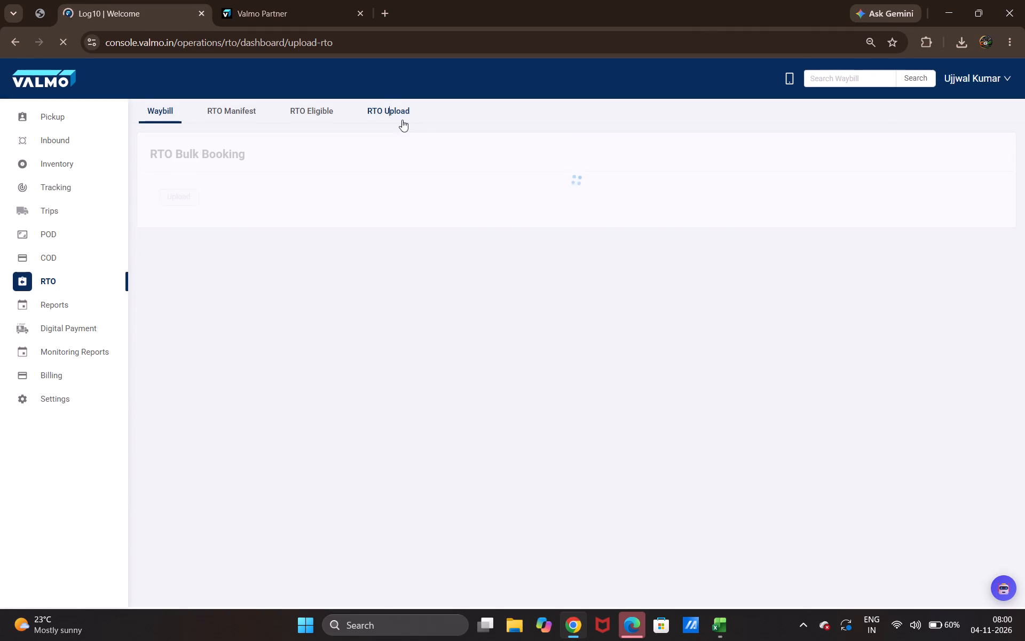
left_click(957, 35)
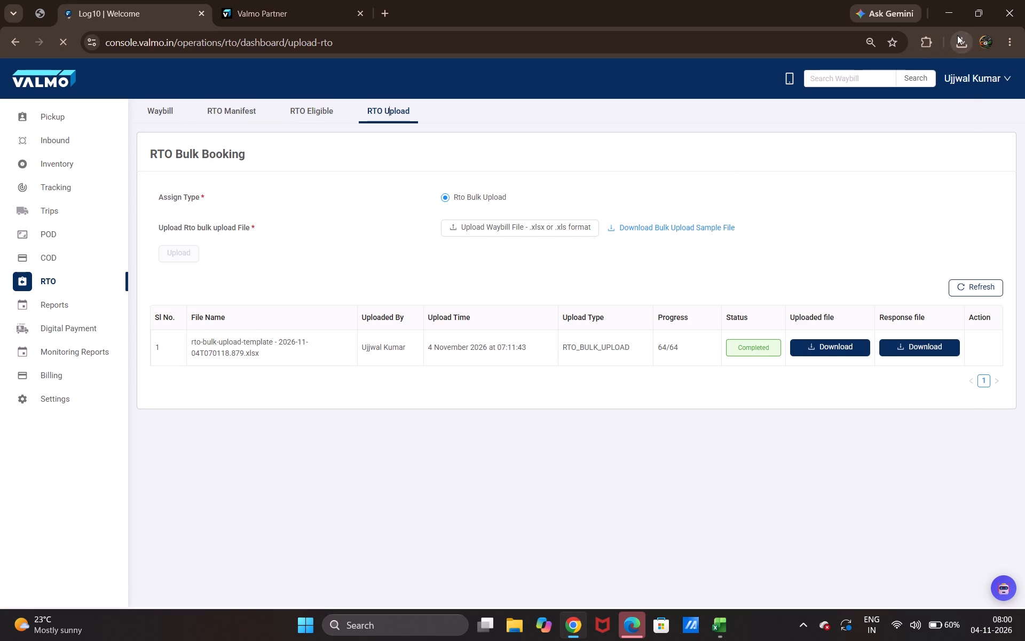
left_click(831, 113)
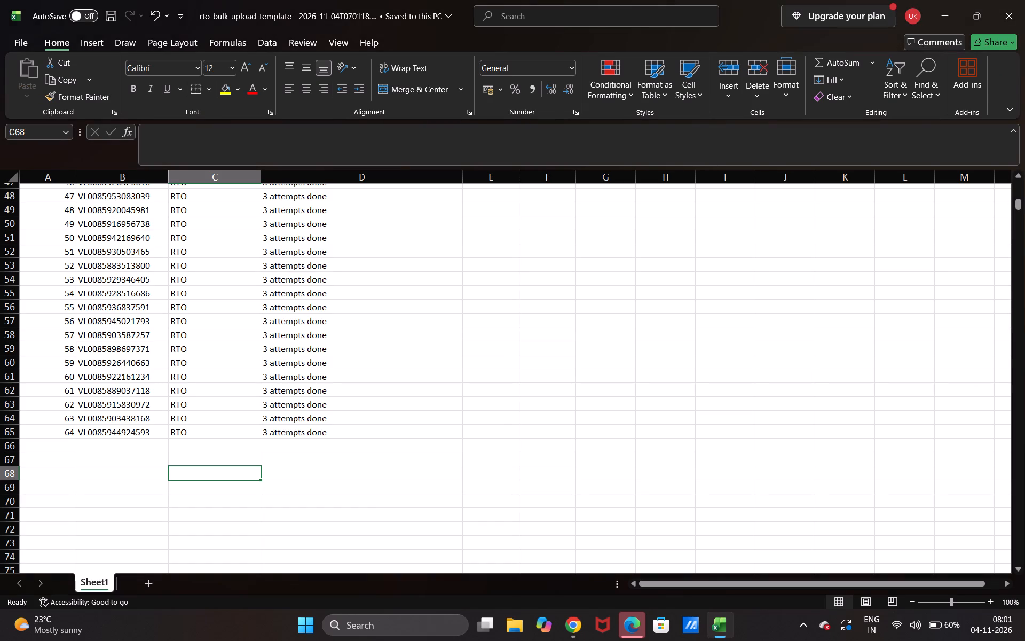
left_click(573, 619)
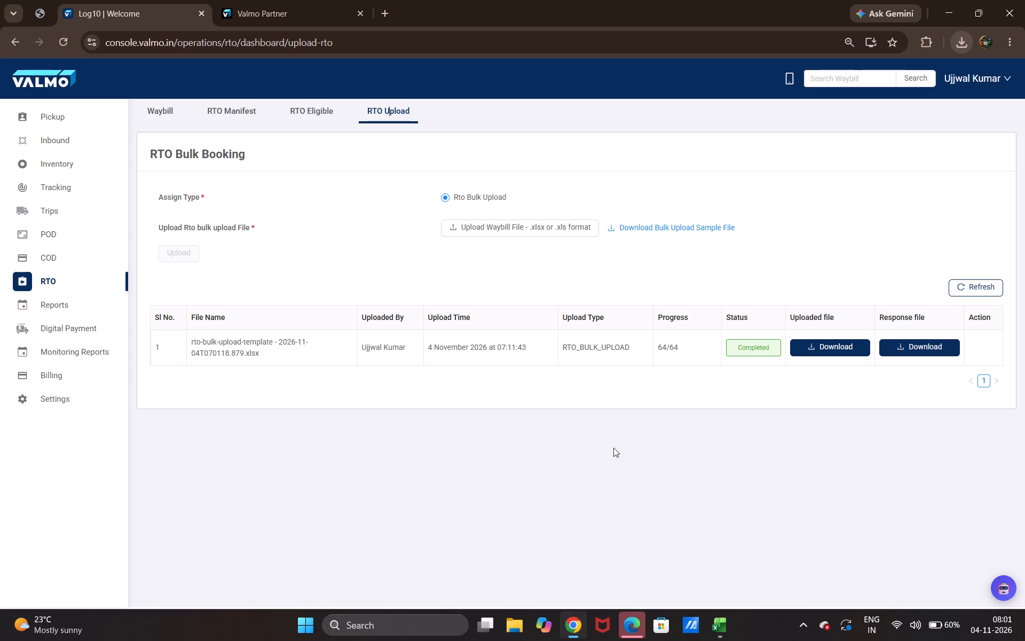
left_click(628, 226)
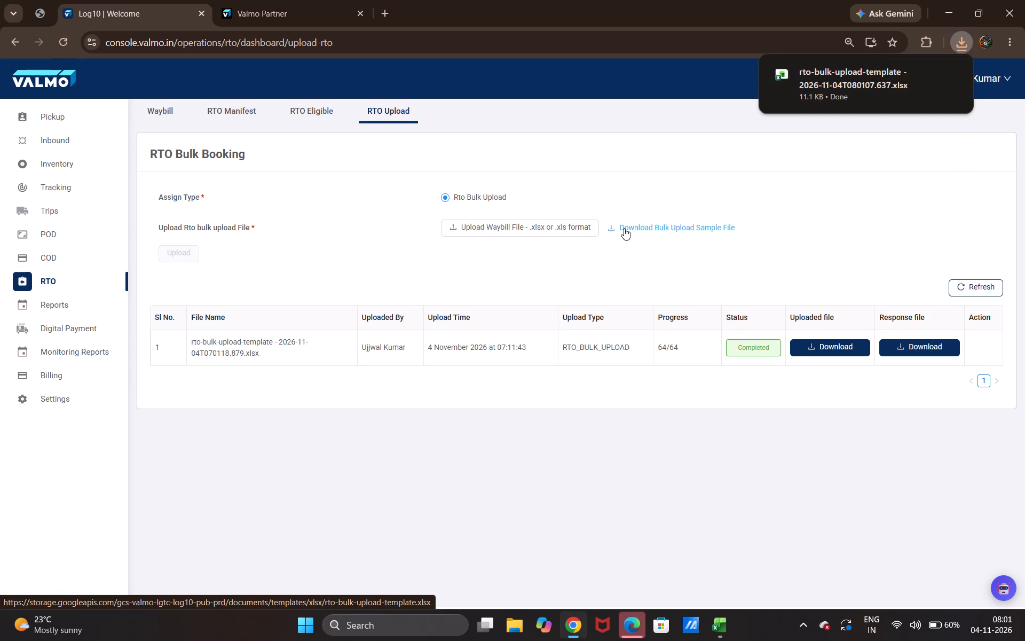
left_click(848, 64)
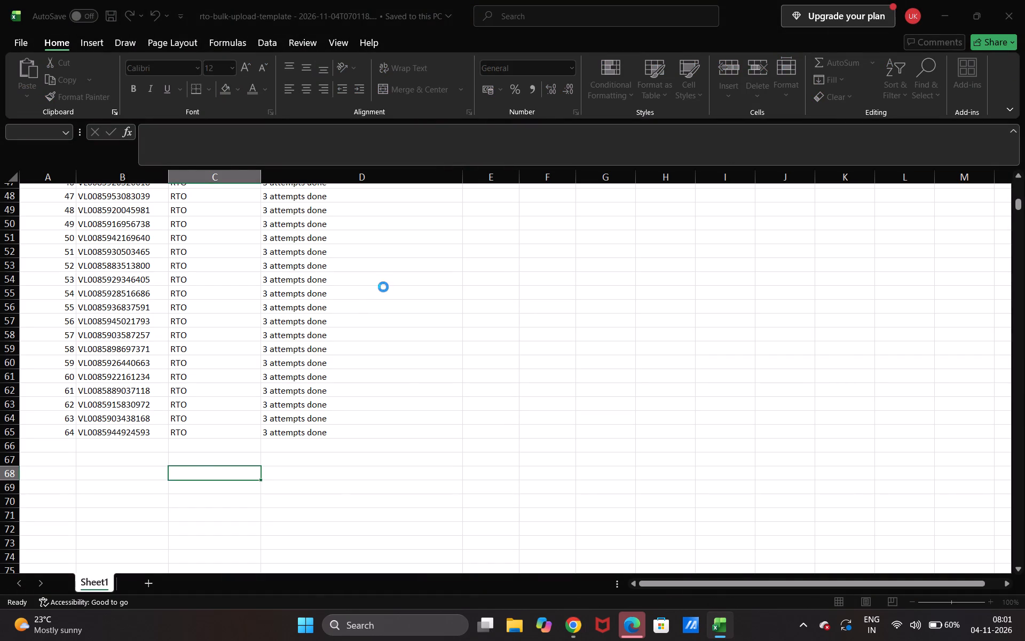
left_click(523, 67)
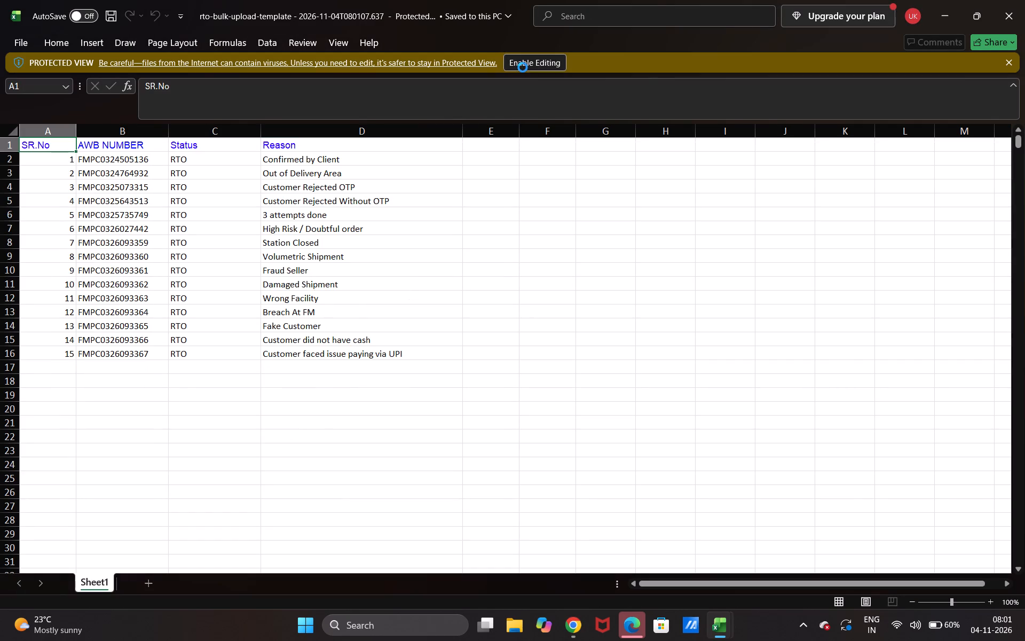
scroll(112, 247, "up", 5)
left_click(138, 210)
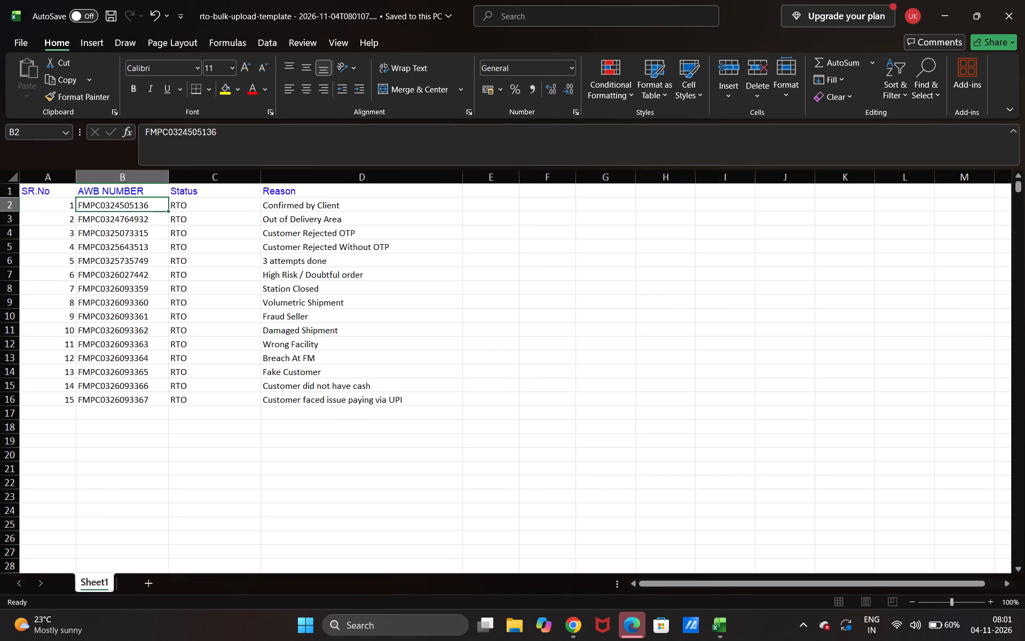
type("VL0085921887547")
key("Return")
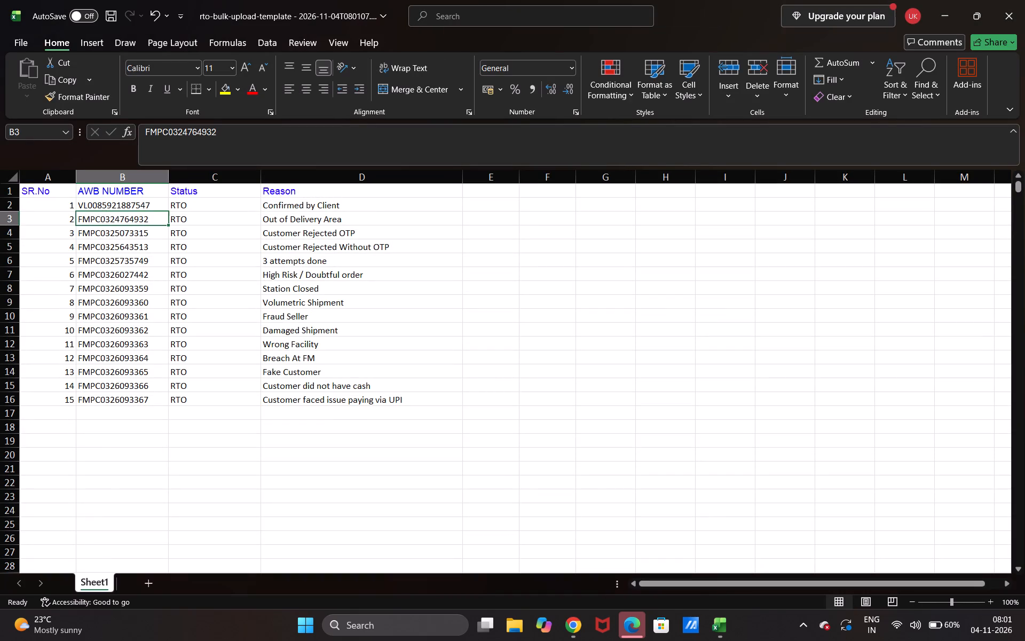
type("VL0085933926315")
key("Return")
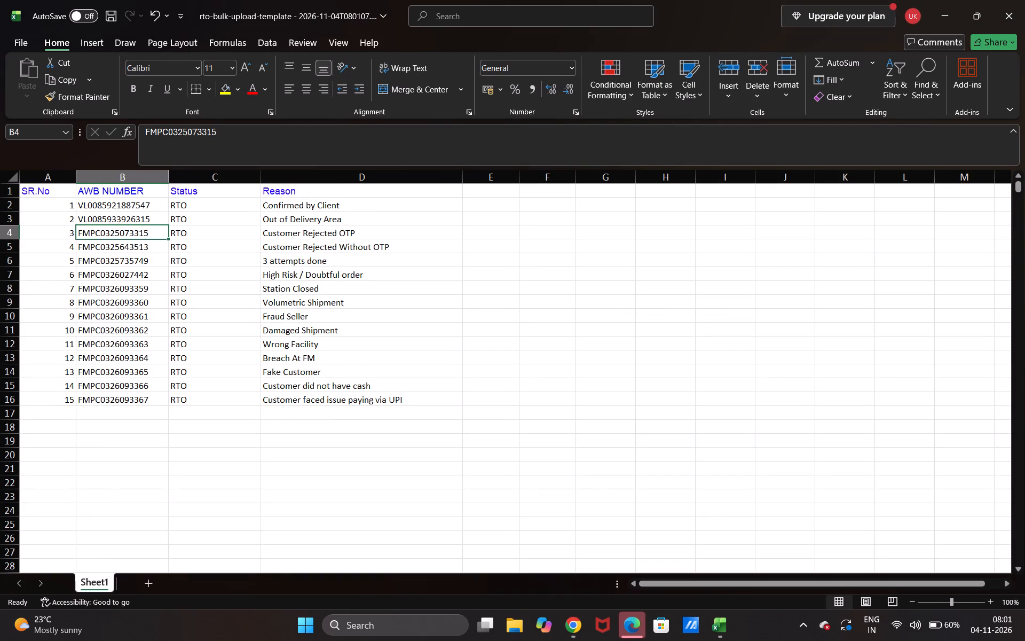
left_click(64, 448)
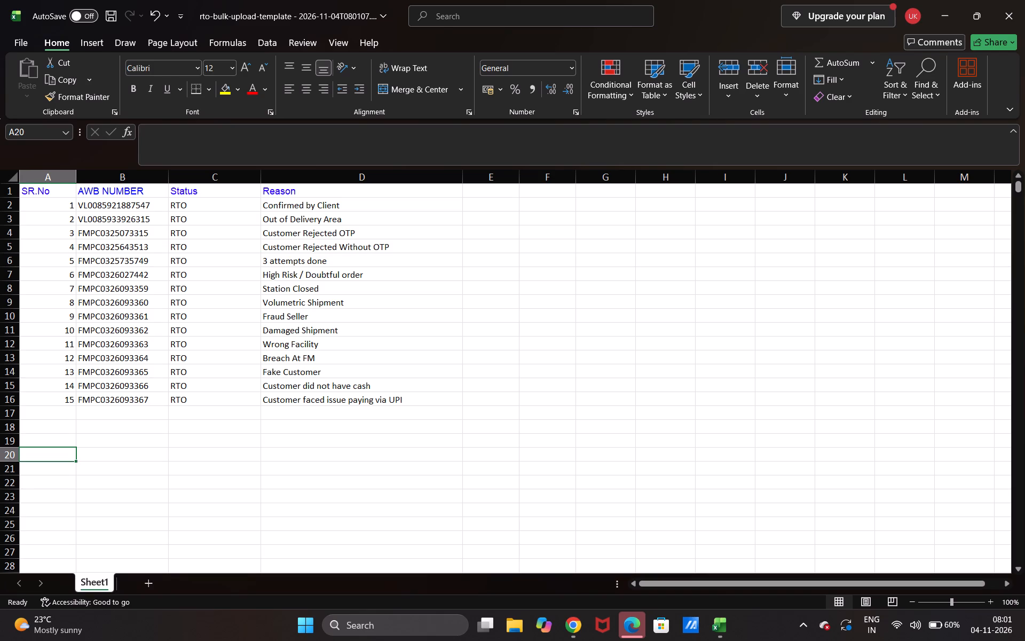
key("ctrl+s")
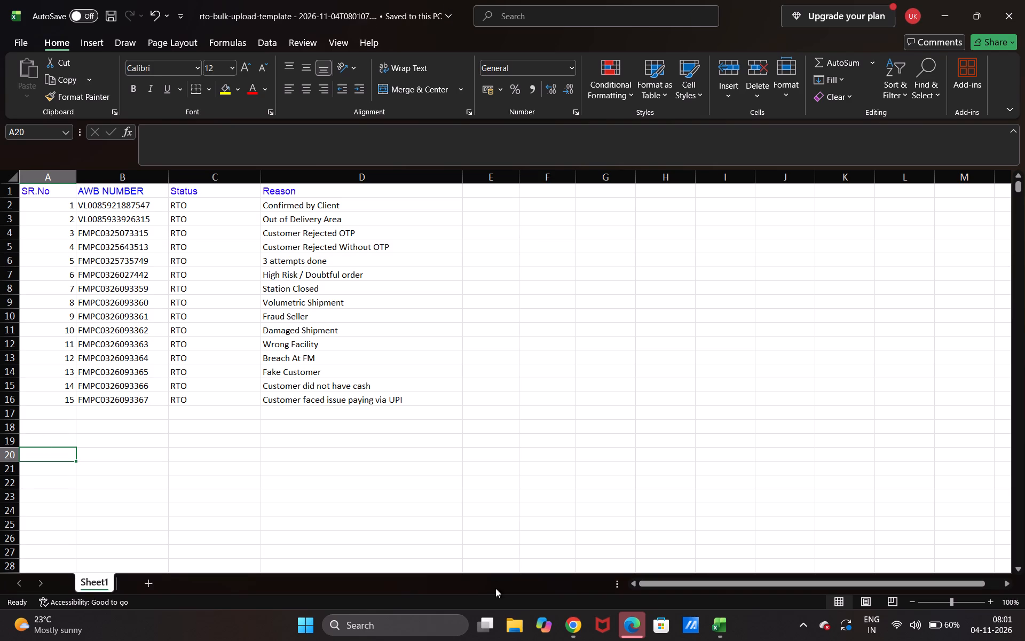
In Chrome, download the RTO bulk upload sample again and submit file rto-bulk-upload-template - 2026-11-04T080145.683.xlsx for bulk booking.
left_click(593, 628)
left_click(579, 617)
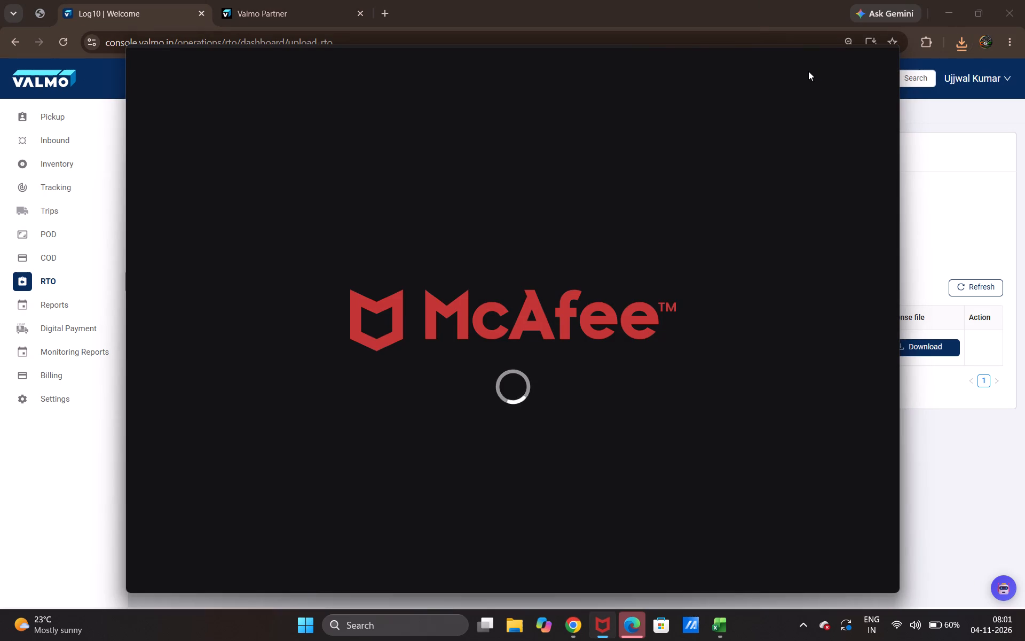
left_click(86, 178)
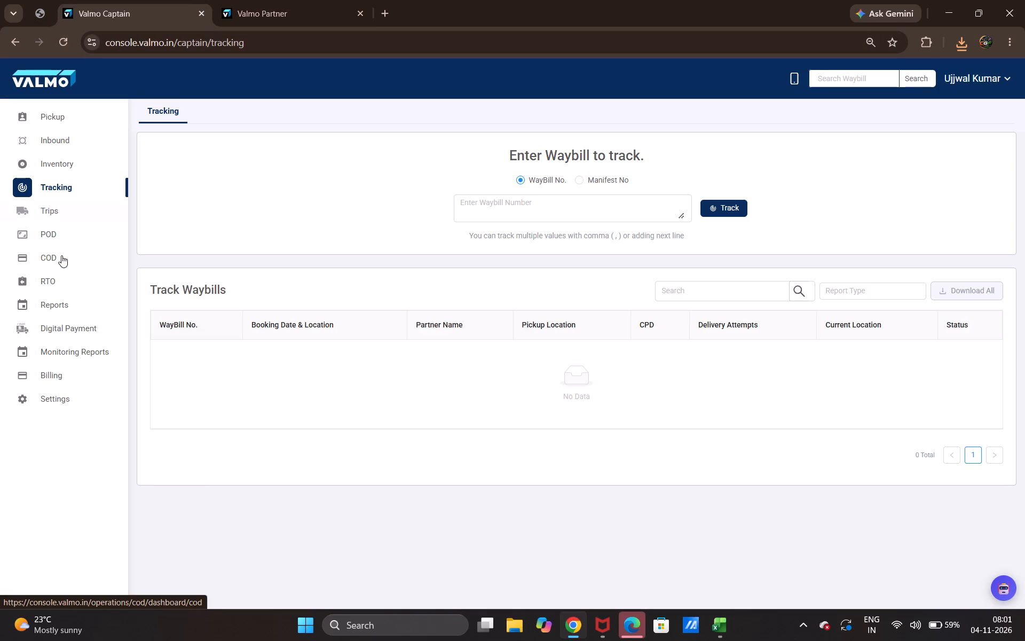
left_click(42, 274)
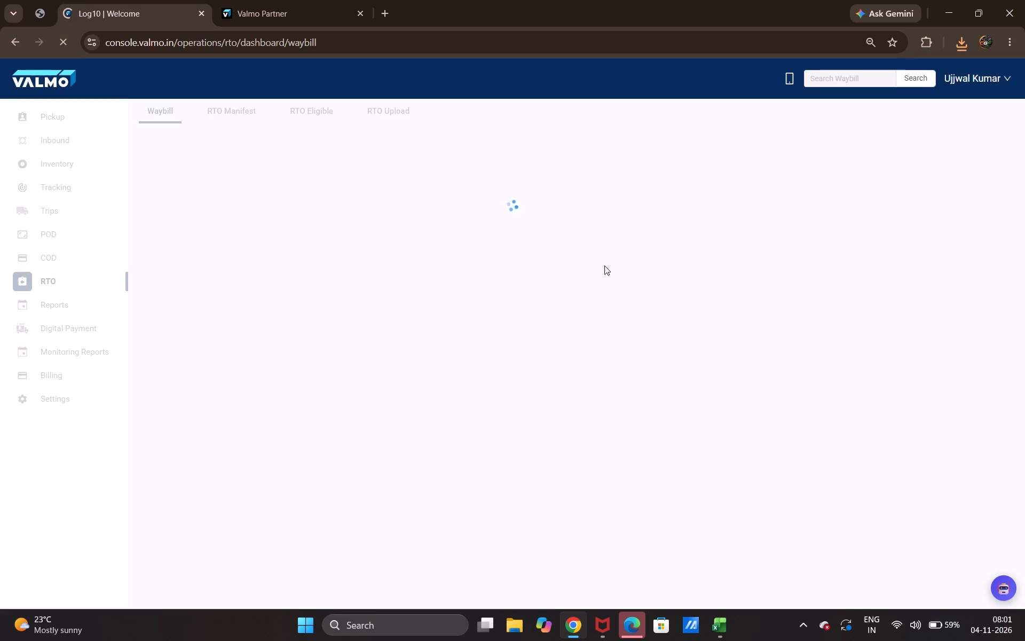
left_click(405, 113)
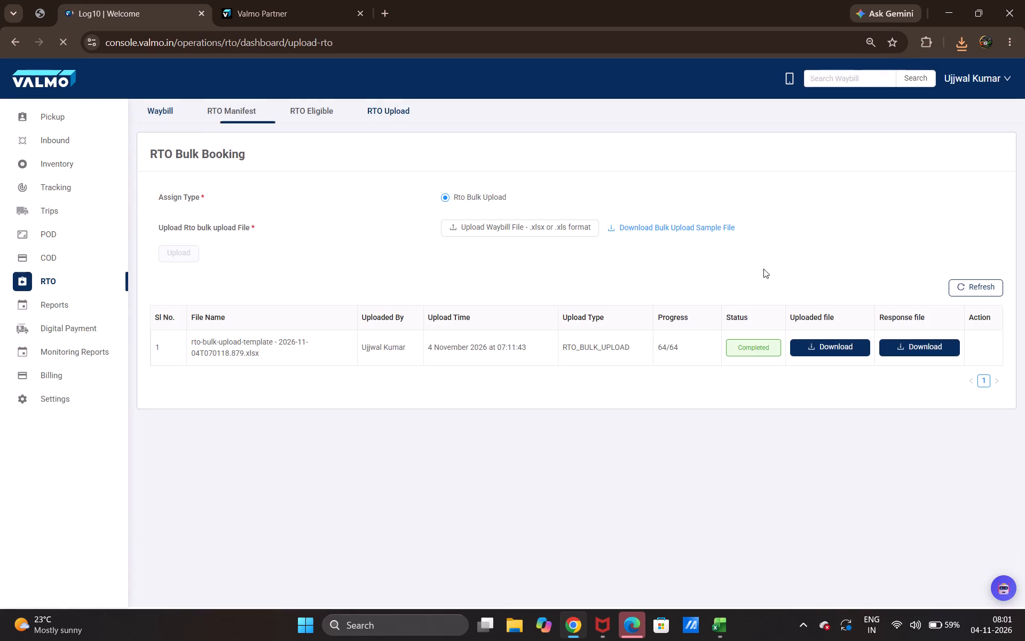
left_click(658, 225)
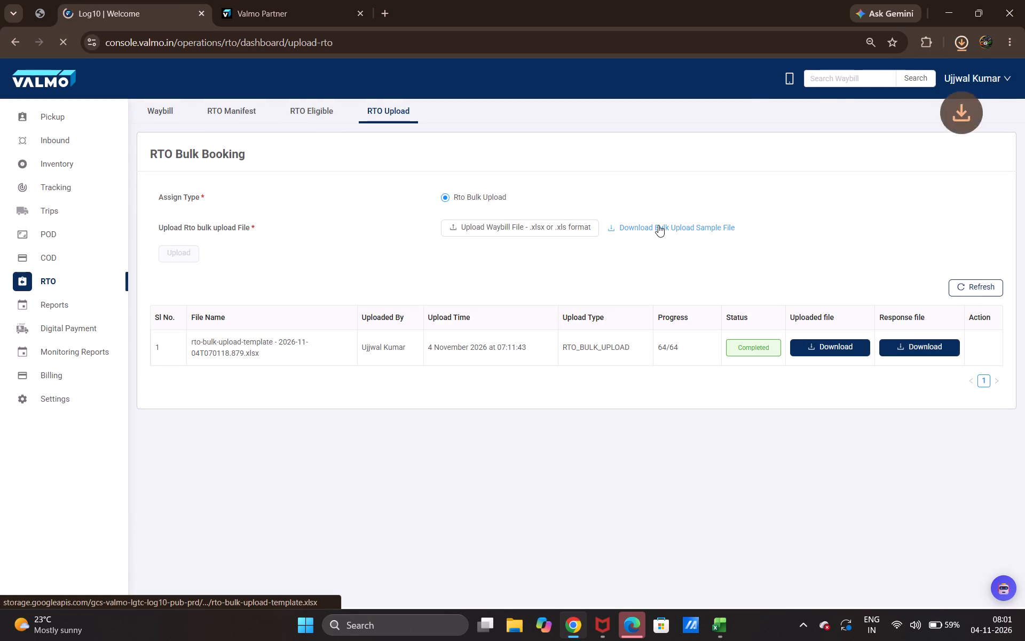
left_click(461, 227)
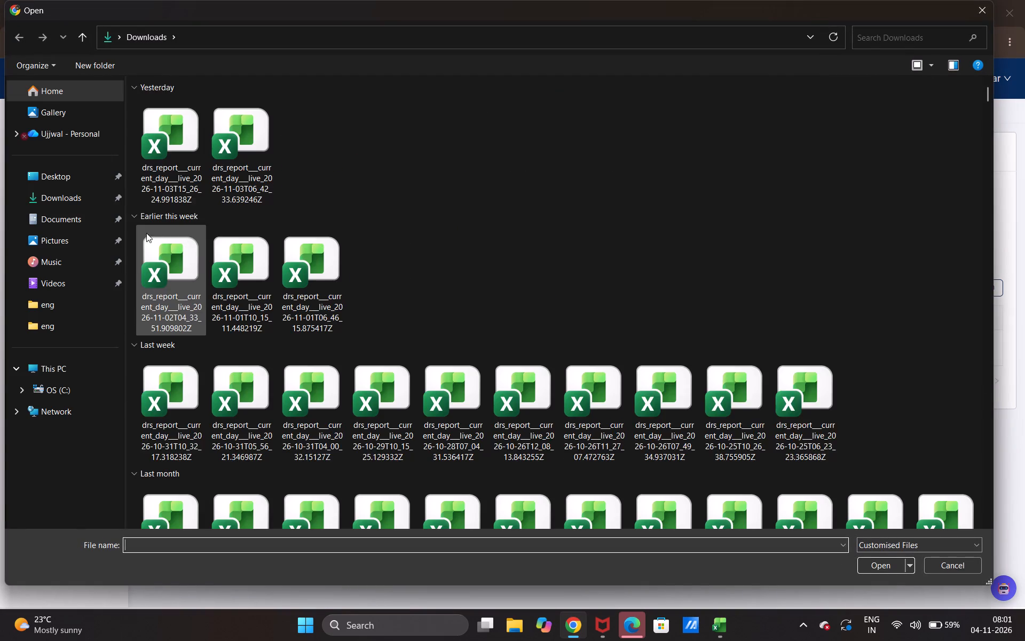
double_click(155, 147)
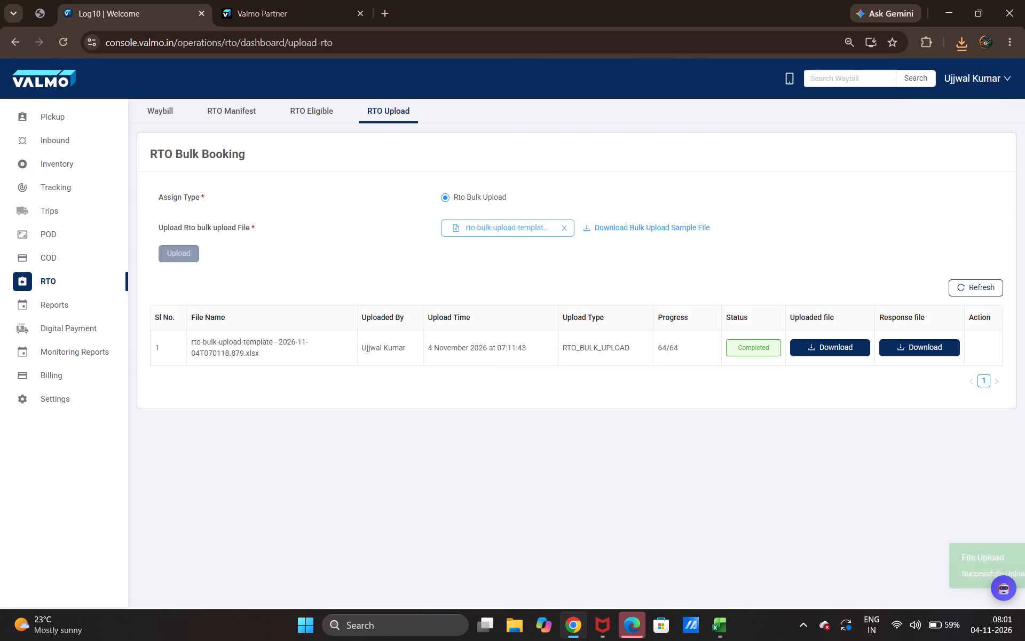
left_click(176, 254)
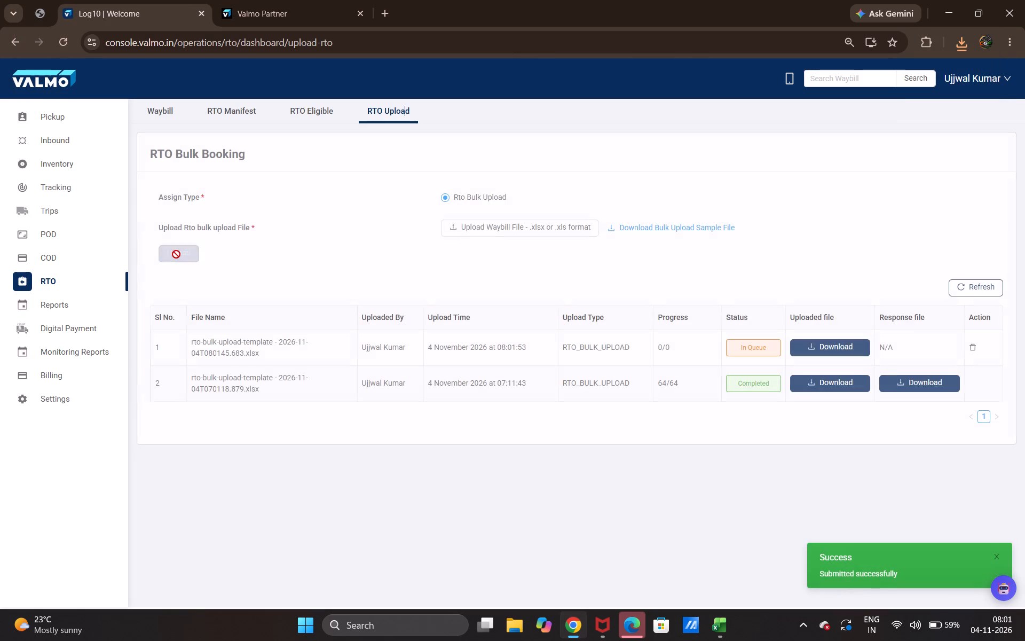
Refresh the RTO bulk booking list to check the processing status of the newly submitted file.
scroll(168, 253, "up", 1)
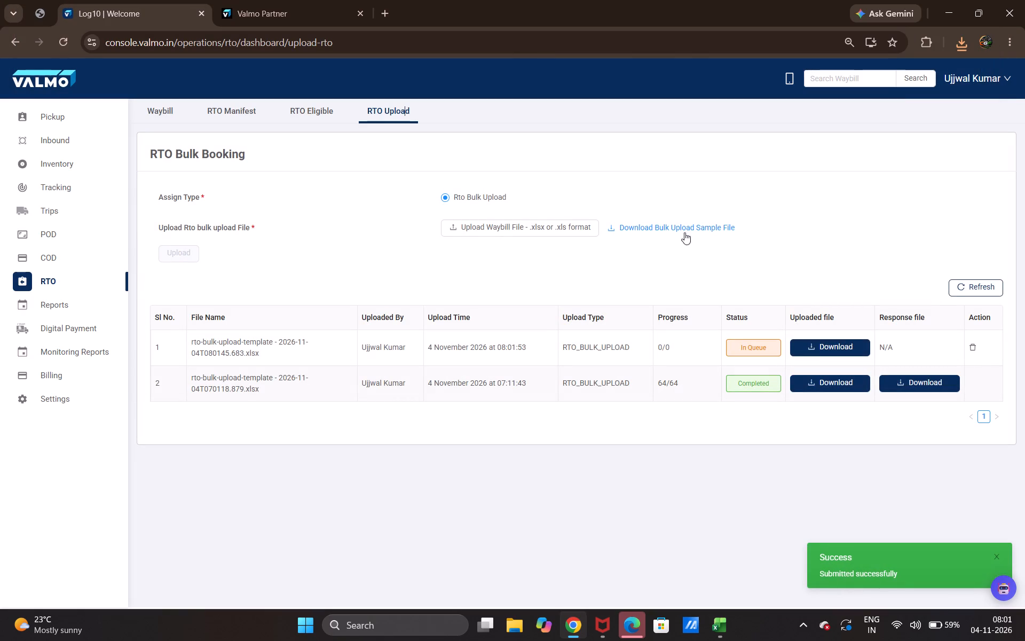
left_click(964, 284)
left_click(964, 284)
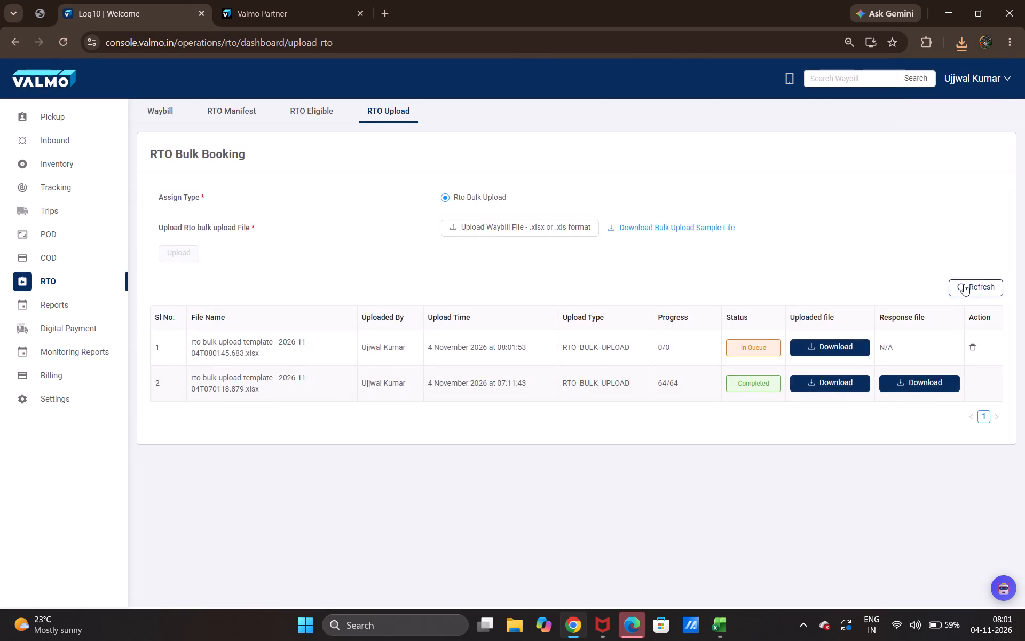
left_click(964, 284)
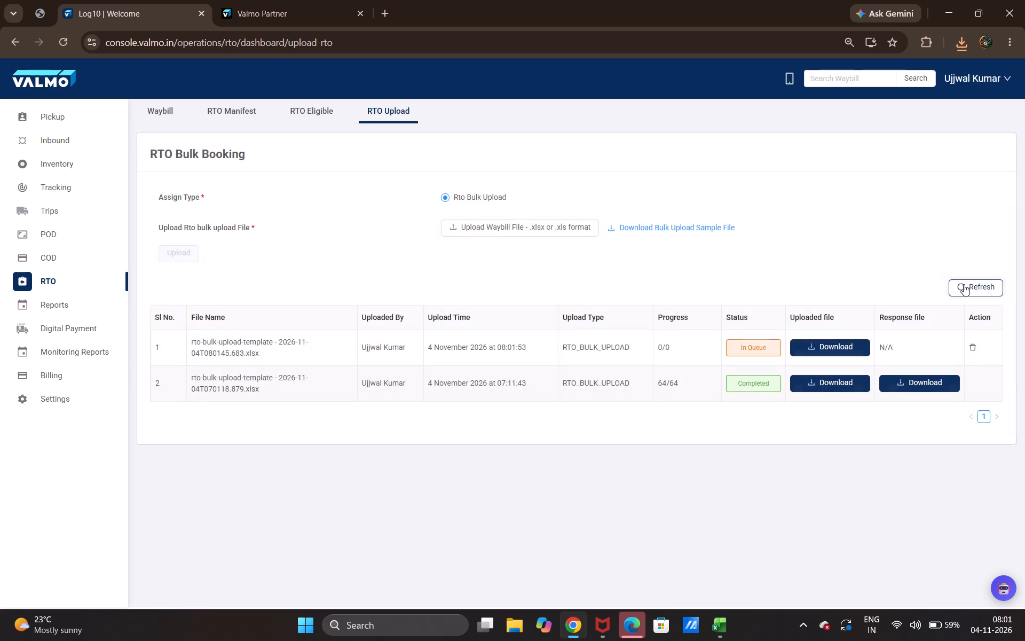
left_click(964, 284)
left_click(964, 284)
double_click(964, 284)
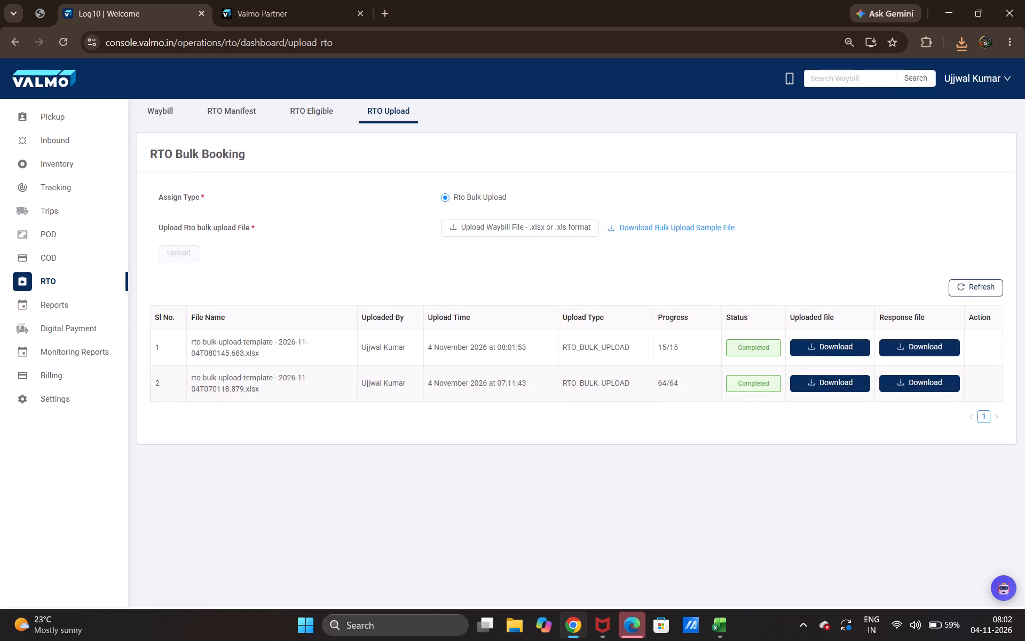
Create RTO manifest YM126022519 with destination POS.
left_click(232, 111)
left_click(901, 145)
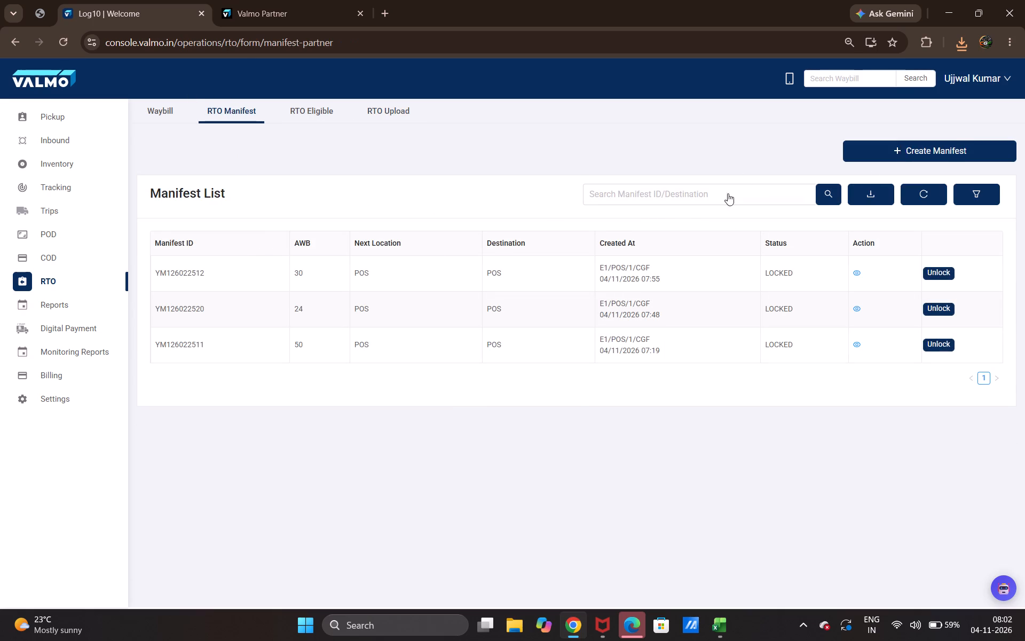
left_click(341, 207)
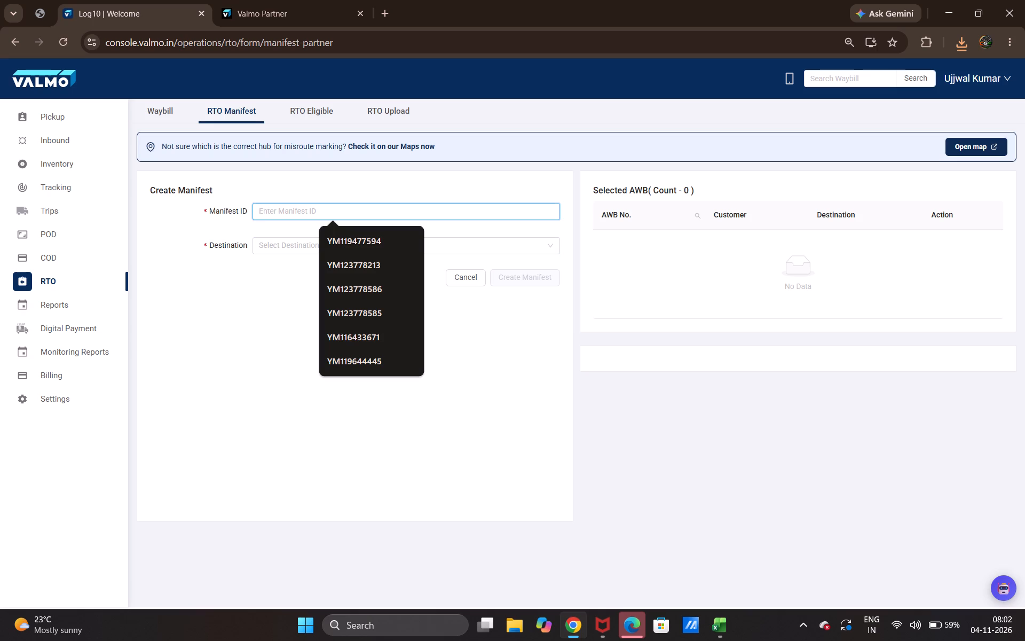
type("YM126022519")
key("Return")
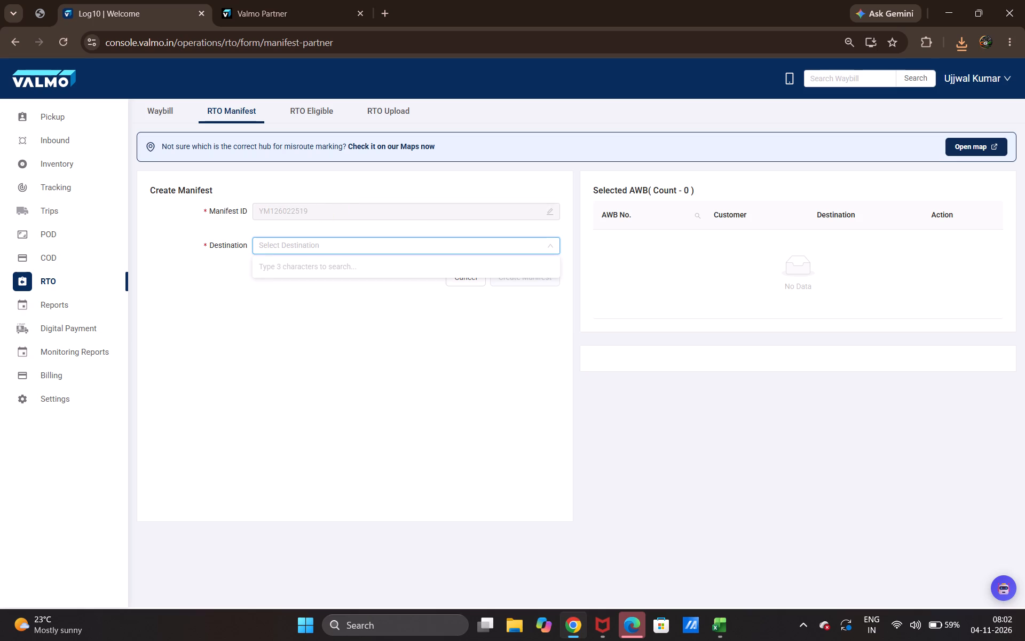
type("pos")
left_click(266, 267)
left_click(506, 277)
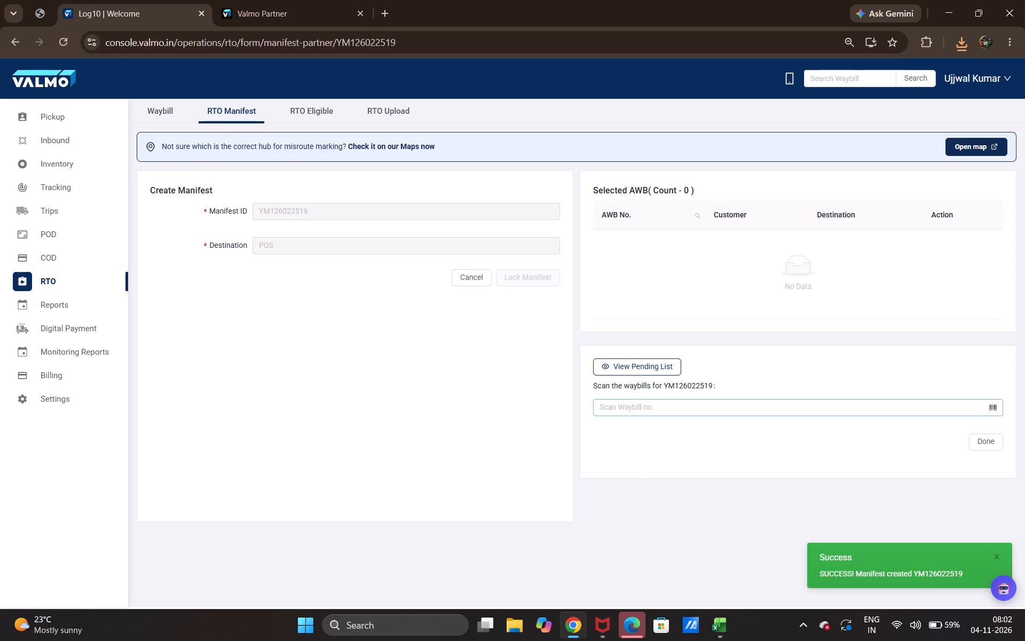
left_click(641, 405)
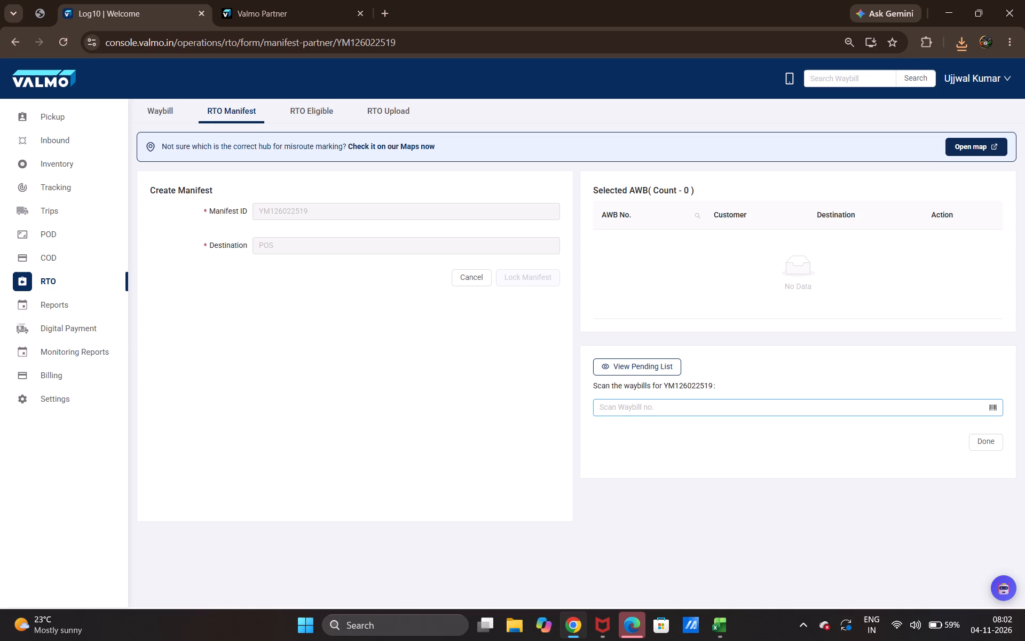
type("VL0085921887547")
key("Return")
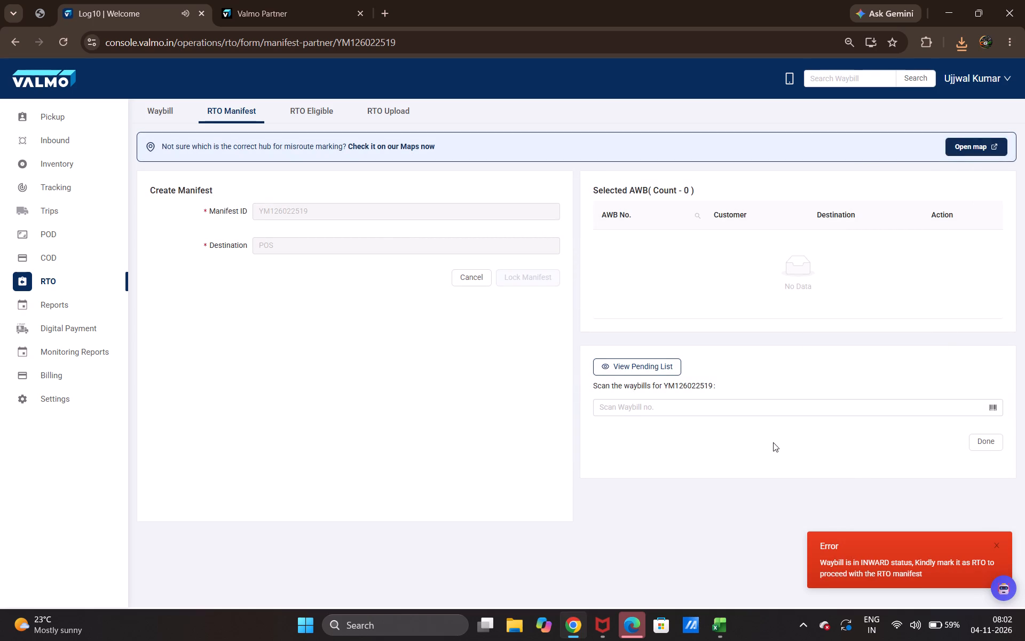
In the Excel workbook holding the two VL waybills, copy the reason "3 attempts done" onto both of their rows.
left_click(718, 616)
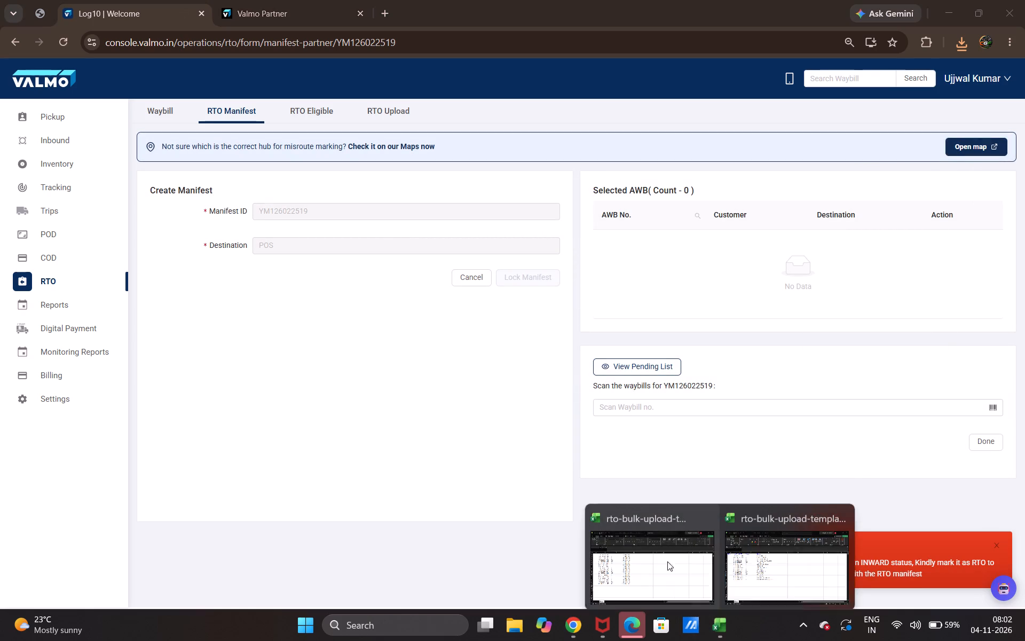
left_click(760, 561)
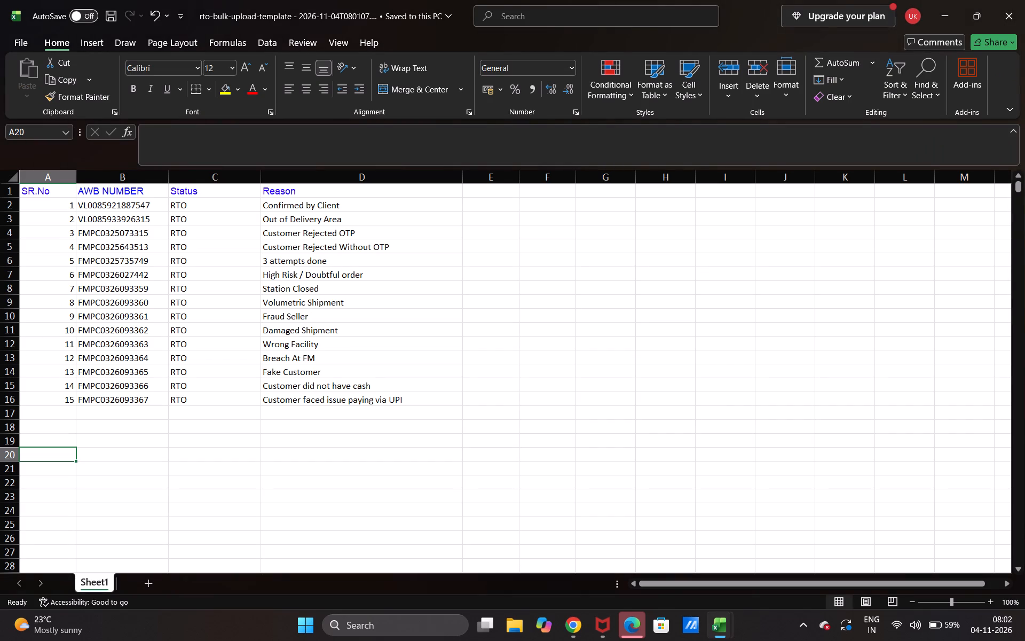
left_click(286, 257)
right_click(286, 257)
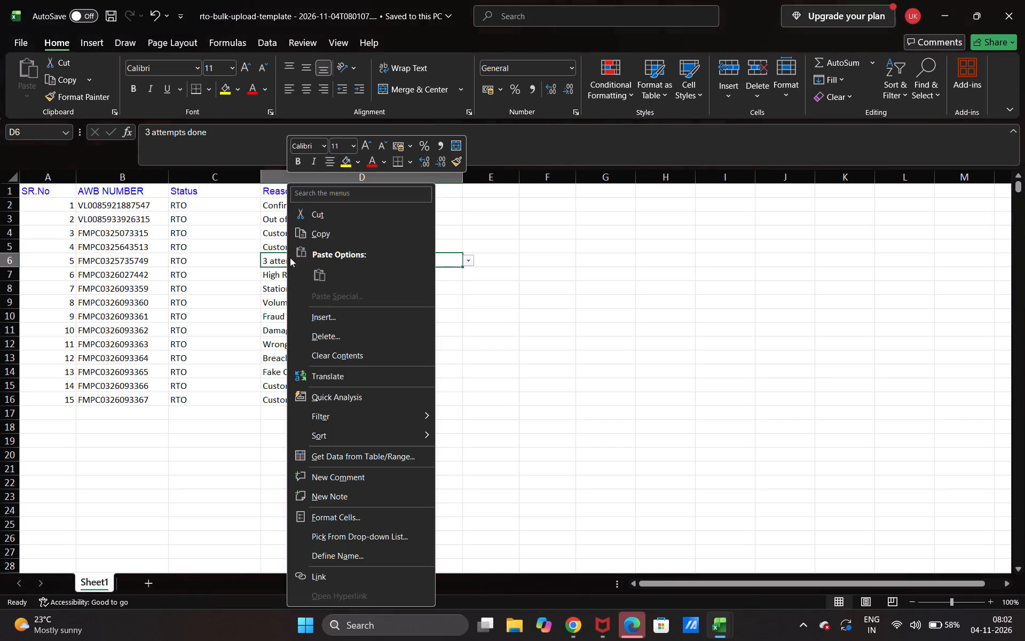
left_click(309, 239)
left_click_drag(303, 205, 305, 214)
right_click(305, 214)
left_click(340, 271)
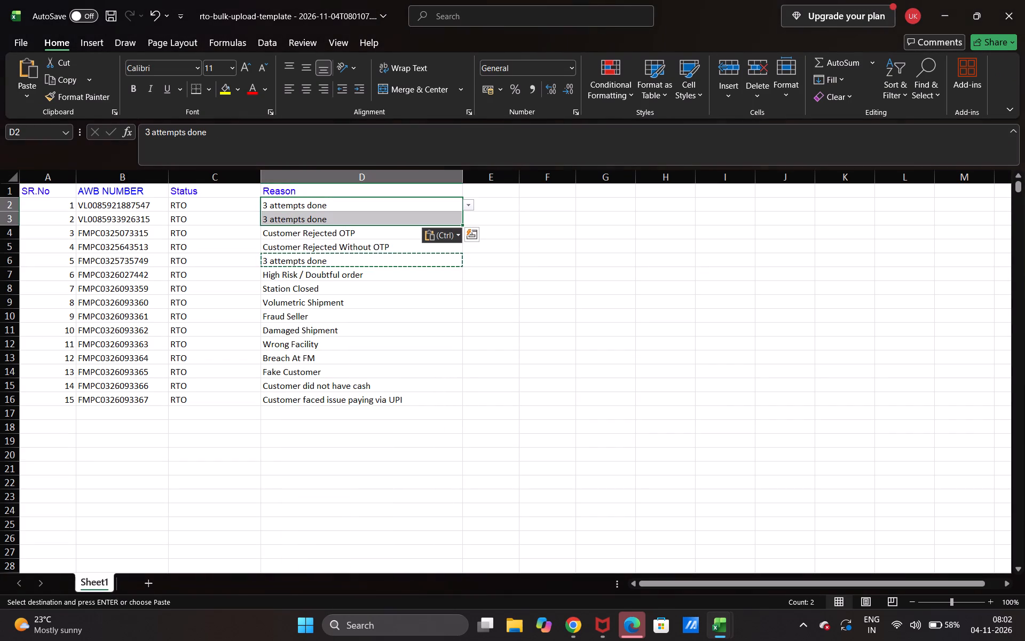
Clear the leftover sample AWB numbers in B4 through B16.
left_click(145, 234)
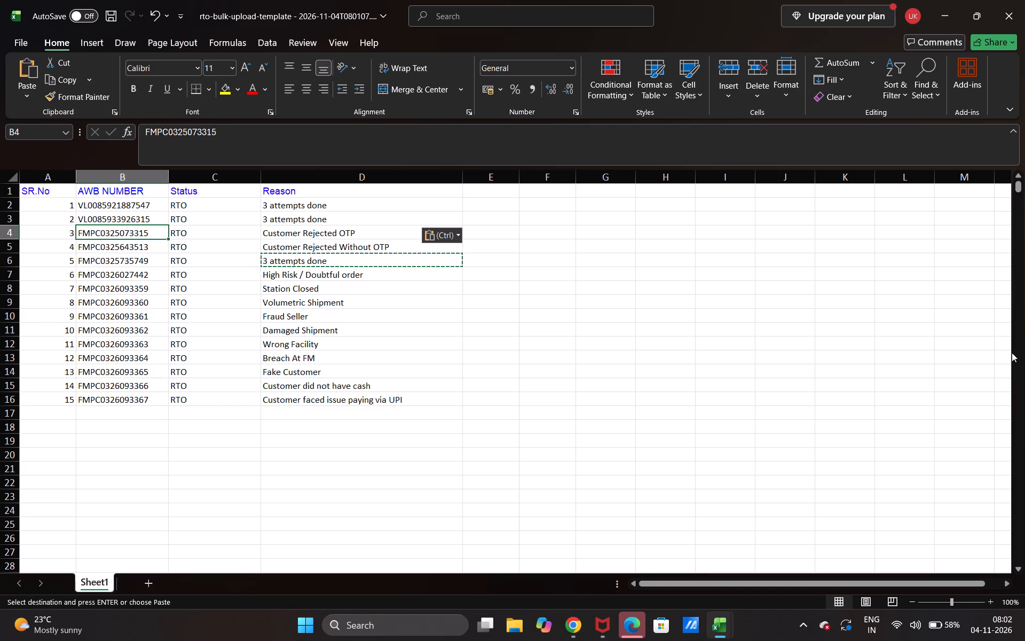
key("BackSpace")
key("Down")
key("BackSpace")
key("Down")
key("BackSpace")
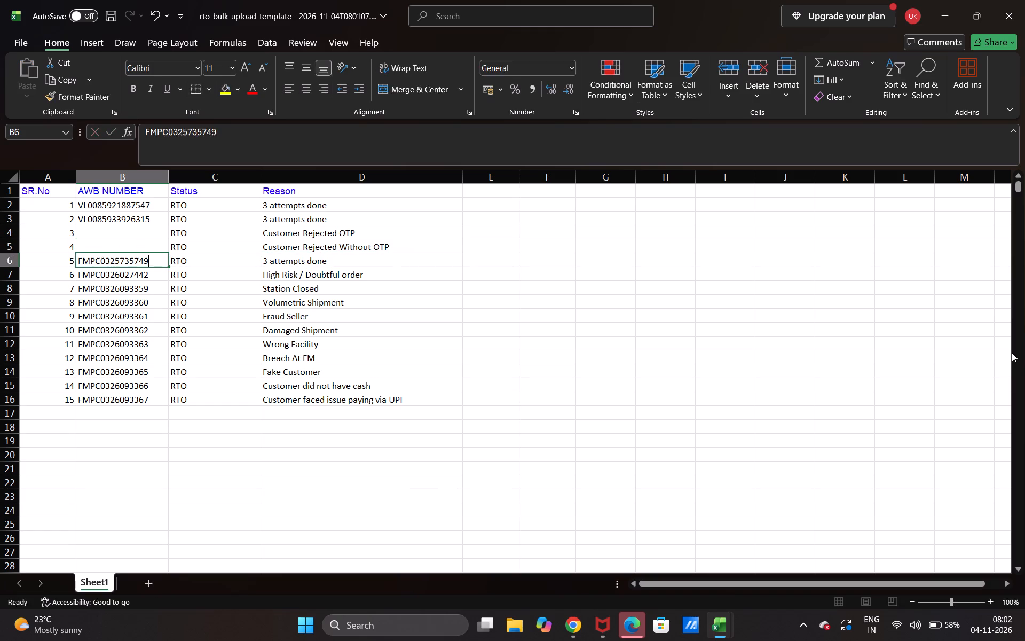
key("Down")
key("BackSpace")
key("Down")
key("BackSpace")
key("Down")
key("BackSpace")
key("Down")
key("BackSpace")
key("Down")
key("BackSpace")
key("Down")
key("BackSpace")
key("Down")
key("BackSpace")
key("Down")
key("BackSpace")
key("Down")
key("BackSpace")
key("Down")
key("BackSpace")
Clear serial numbers 3 to 15 in the SR.No column, A4 through A16.
key("Left")
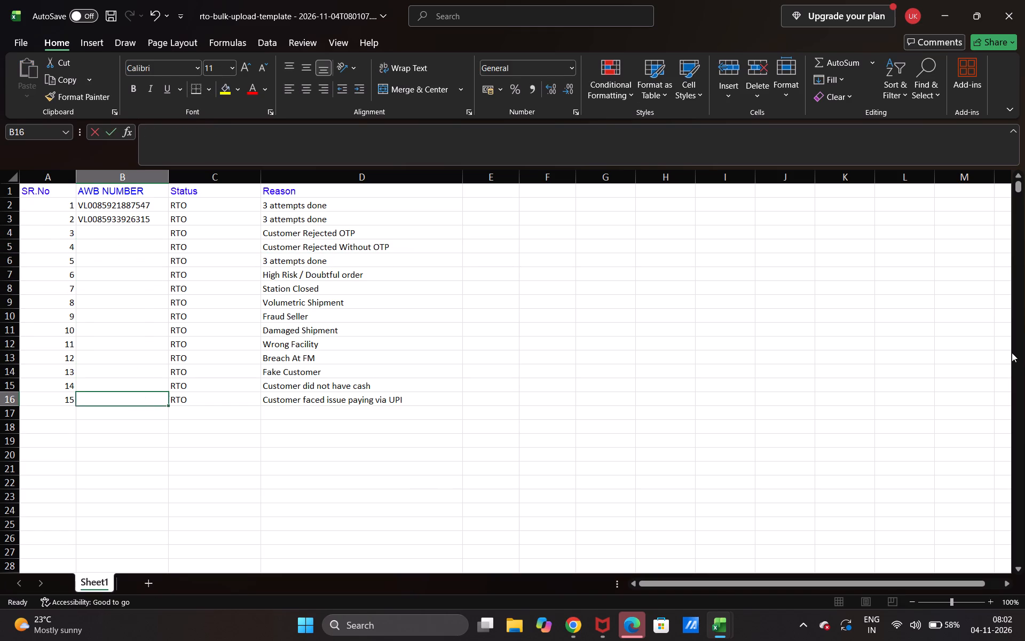
key("Up")
key("BackSpace")
key("space")
key("Up")
key("BackSpace")
key("space")
key("Down")
key("Down")
key("BackSpace")
key("Up")
key("BackSpace")
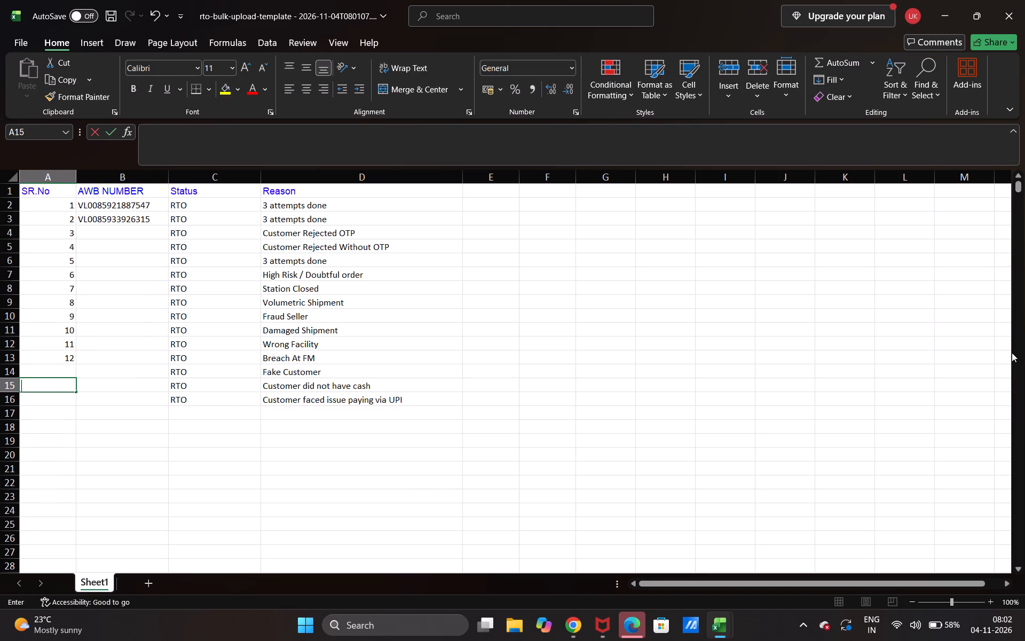
key("Up")
key("BackSpace")
key("Up")
key("BackSpace")
key("Up")
key("BackSpace")
key("Up")
key("BackSpace")
key("Up")
key("BackSpace")
key("Up")
key("BackSpace")
key("Up")
key("BackSpace")
key("Up")
key("BackSpace")
key("Up")
key("BackSpace")
key("Up")
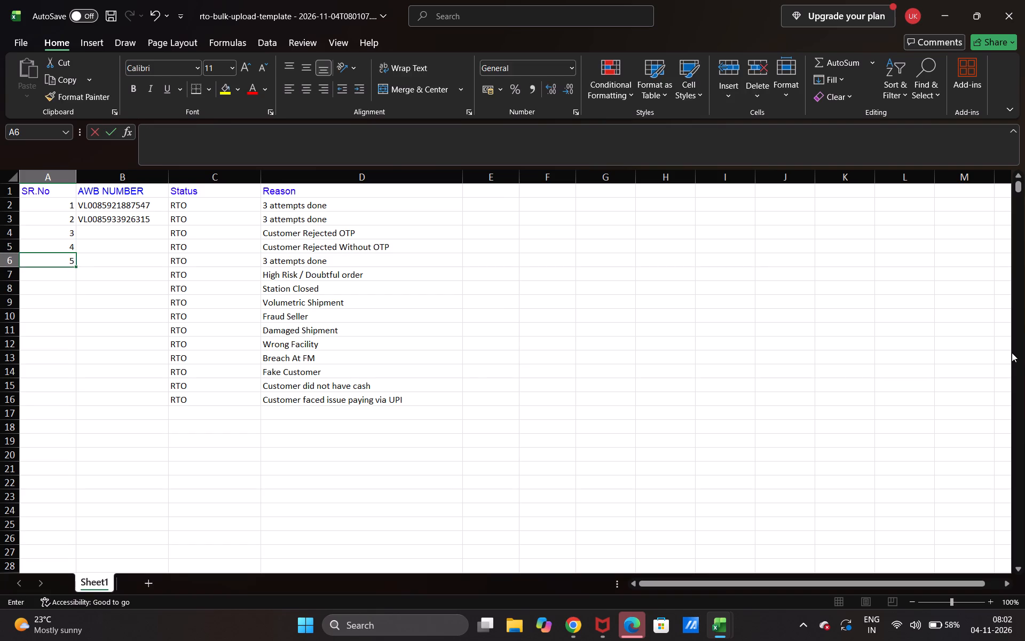
key("BackSpace")
key("Up")
key("BackSpace")
Clear the leftover RTO entries in the Status column, C4 through C16.
key("Right")
key("Right")
key("BackSpace")
key("Down")
key("BackSpace")
key("Down")
key("BackSpace")
key("Down")
key("BackSpace")
key("Down")
key("BackSpace")
key("Down")
key("BackSpace")
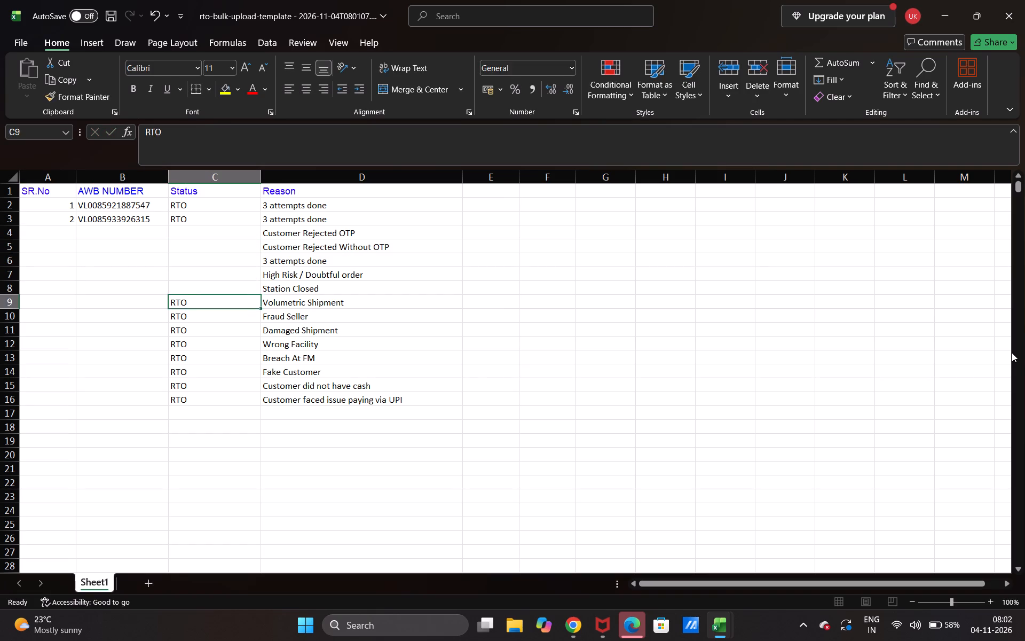
key("Down")
key("BackSpace")
key("Down")
key("BackSpace")
key("Down")
key("BackSpace")
key("Down")
key("BackSpace")
key("Down")
key("BackSpace")
key("Down")
key("BackSpace")
key("Down")
key("BackSpace")
Clear the leftover sample reasons in D4 through D16, leaving only the two VL waybill rows.
key("Right")
key("BackSpace")
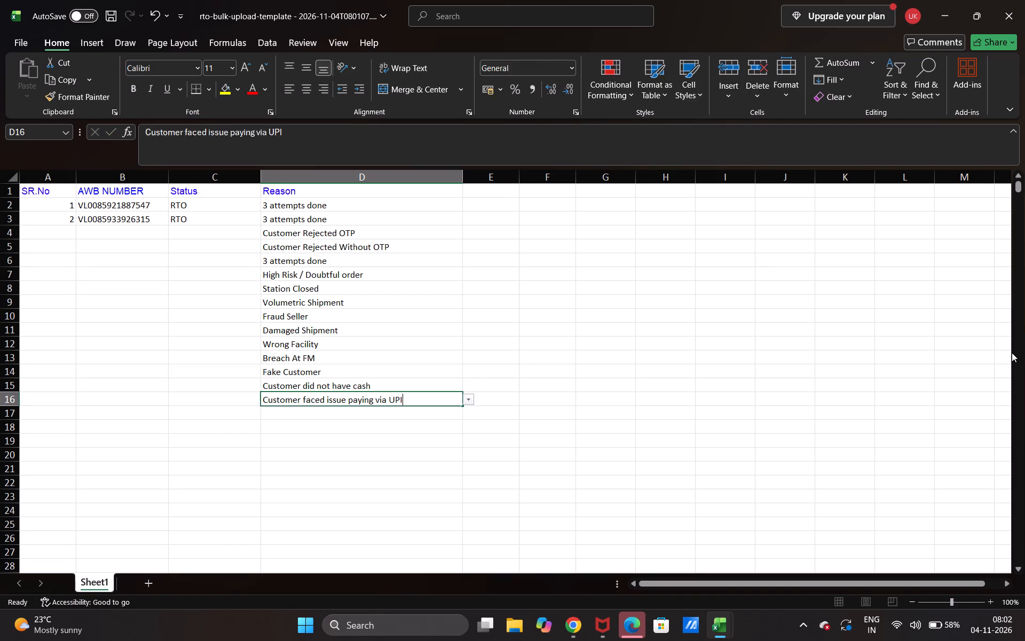
key("Up")
key("BackSpace")
key("Up")
key("BackSpace")
key("Up")
key("BackSpace")
key("Up")
key("BackSpace")
key("Up")
key("BackSpace")
key("Up")
key("BackSpace")
key("Up")
key("BackSpace")
key("Up")
key("BackSpace")
key("Up")
key("BackSpace")
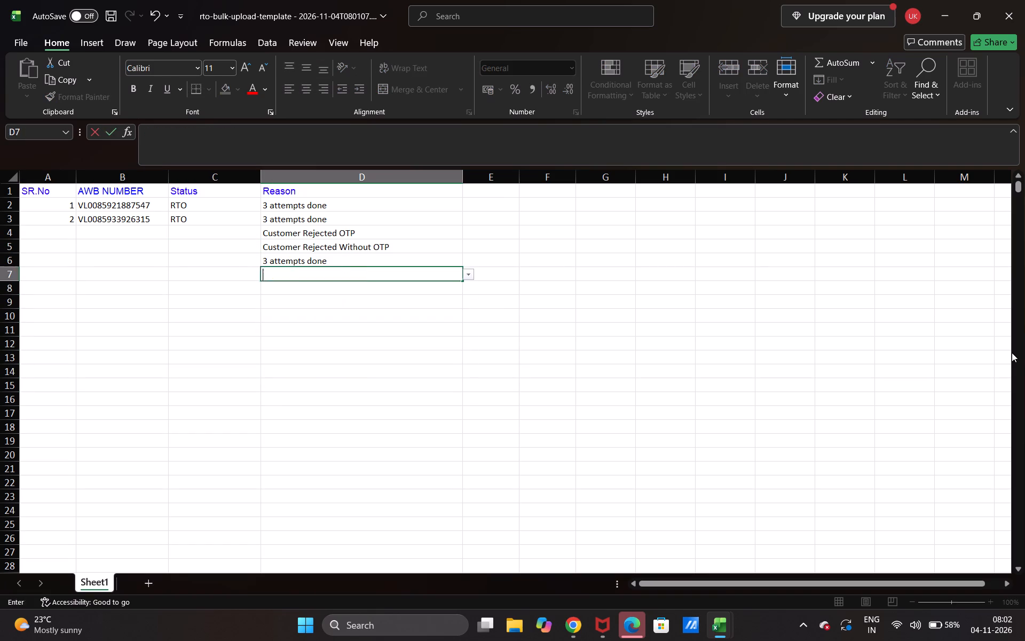
key("Up")
key("BackSpace")
key("Up")
key("BackSpace")
key("Up")
key("BackSpace")
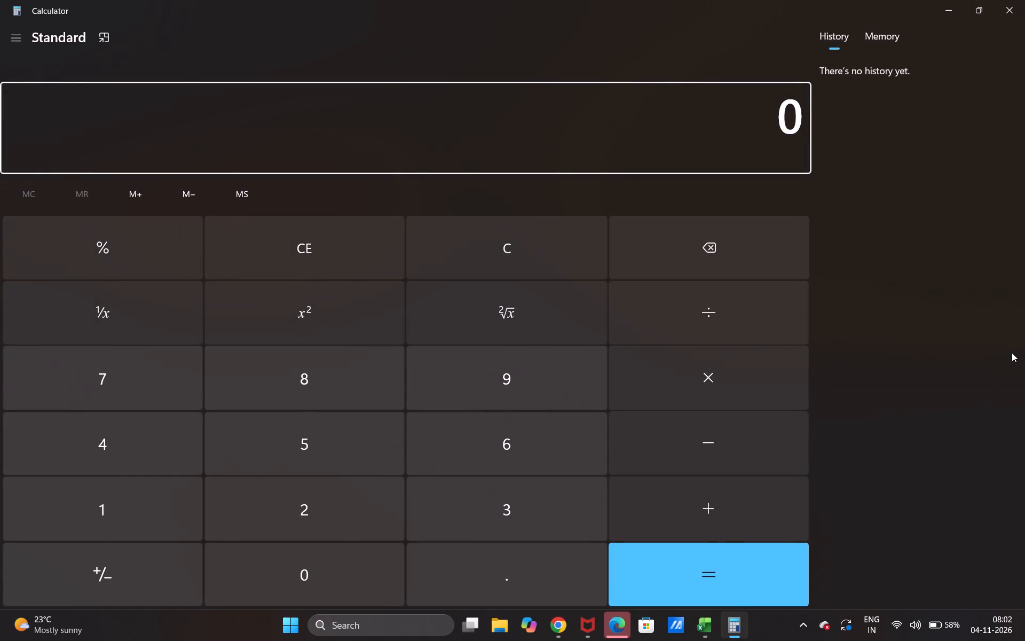
Return from Calculator to the two-waybill Excel workbook and save it.
left_click(695, 627)
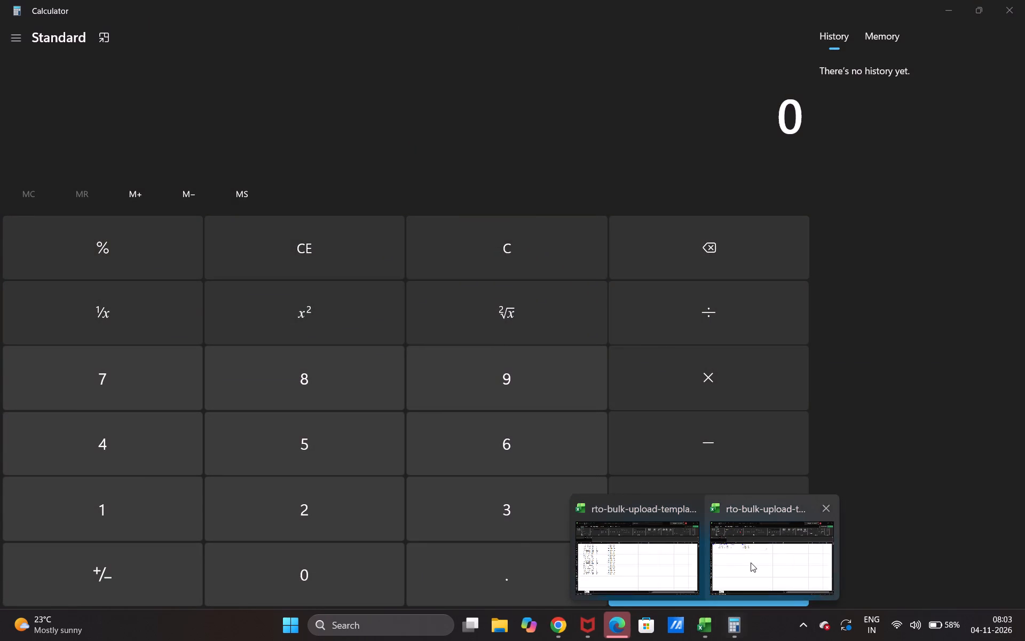
left_click(751, 562)
left_click(274, 493)
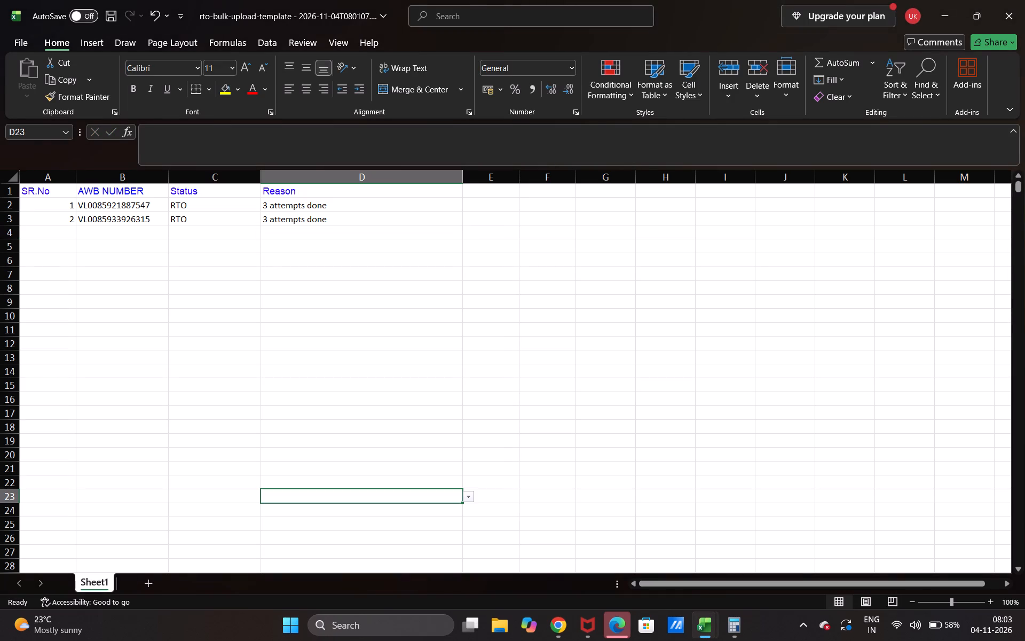
key("ctrl+s")
Switch to Chrome and duplicate the browser tab showing manifest YM126022519.
left_click(562, 628)
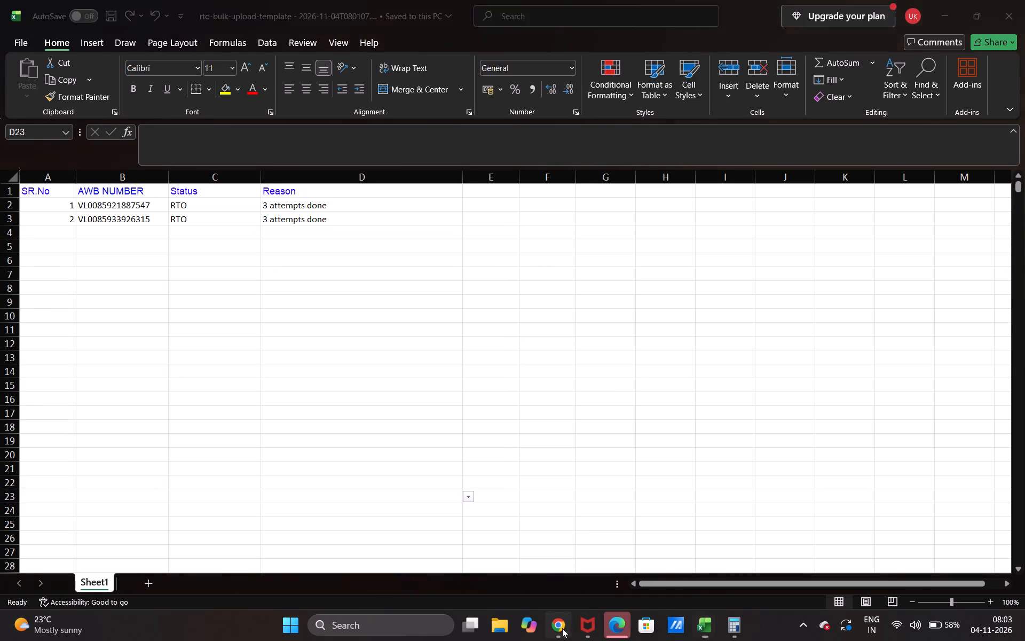
left_click(250, 4)
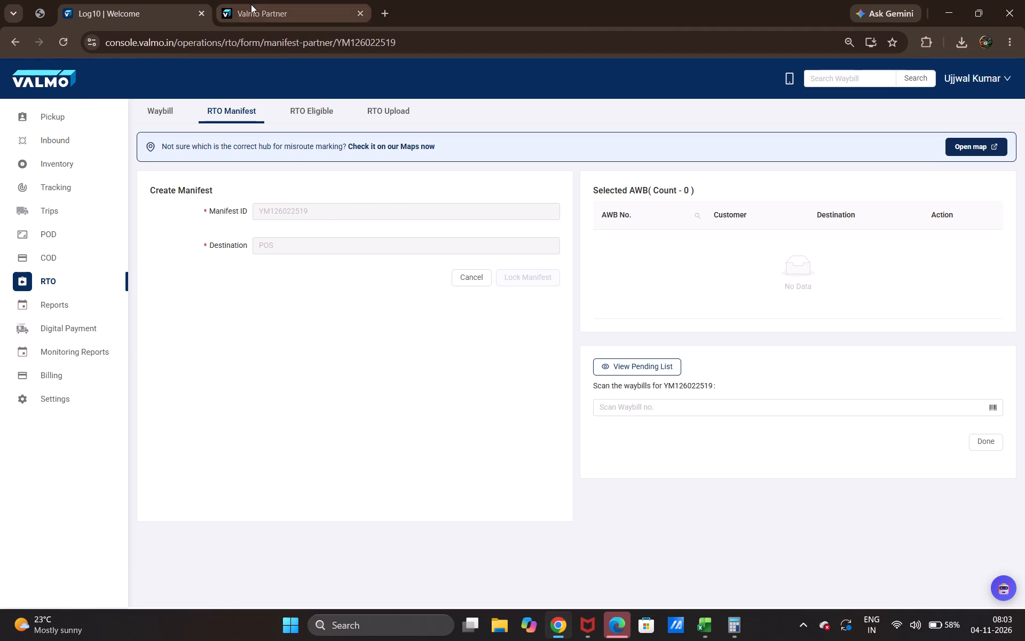
left_click(147, 10)
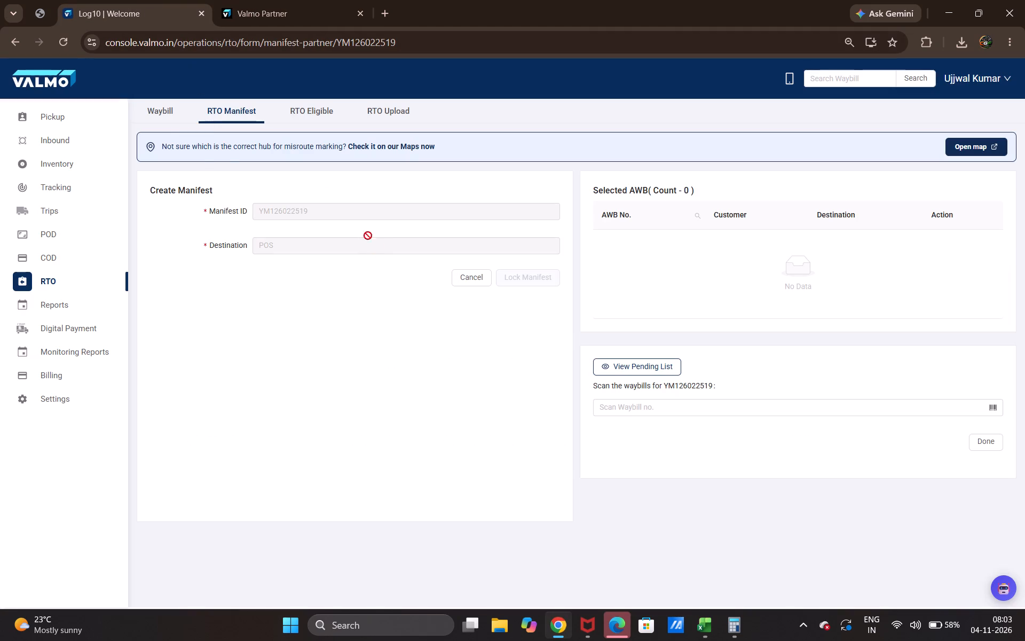
right_click(140, 12)
left_click(199, 135)
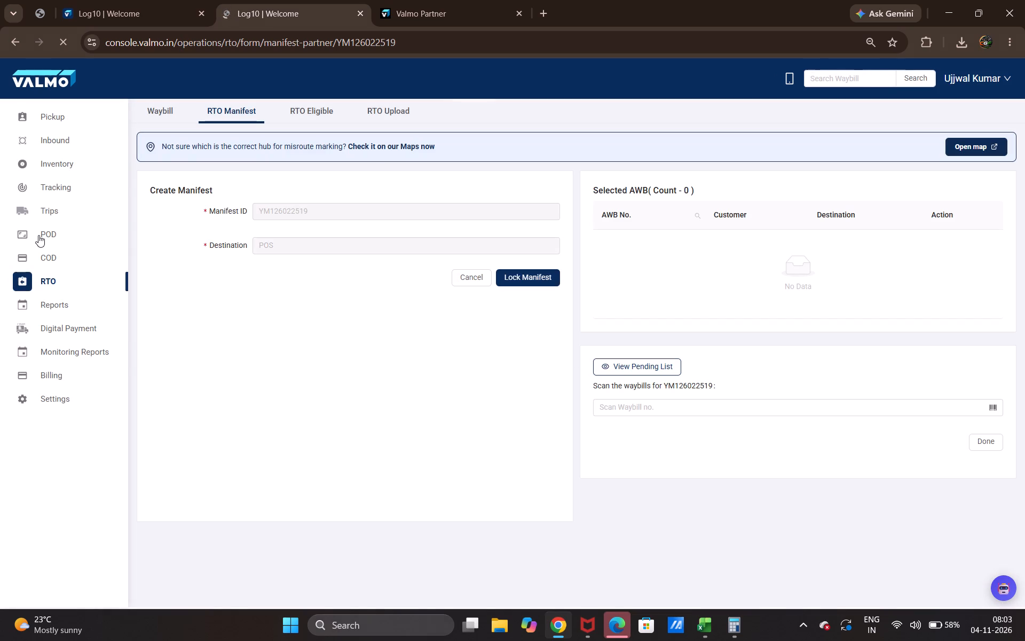
In the duplicated tab, submit rto-bulk-upload-template - 2026-11-04T080107.637.xlsx from Downloads for RTO bulk booking.
left_click(387, 108)
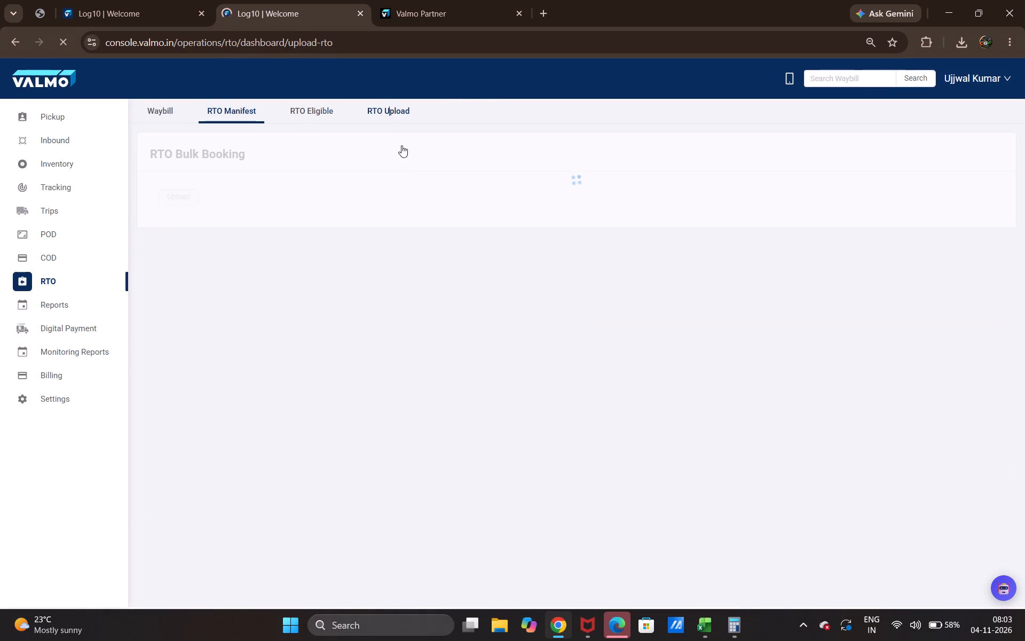
left_click(473, 222)
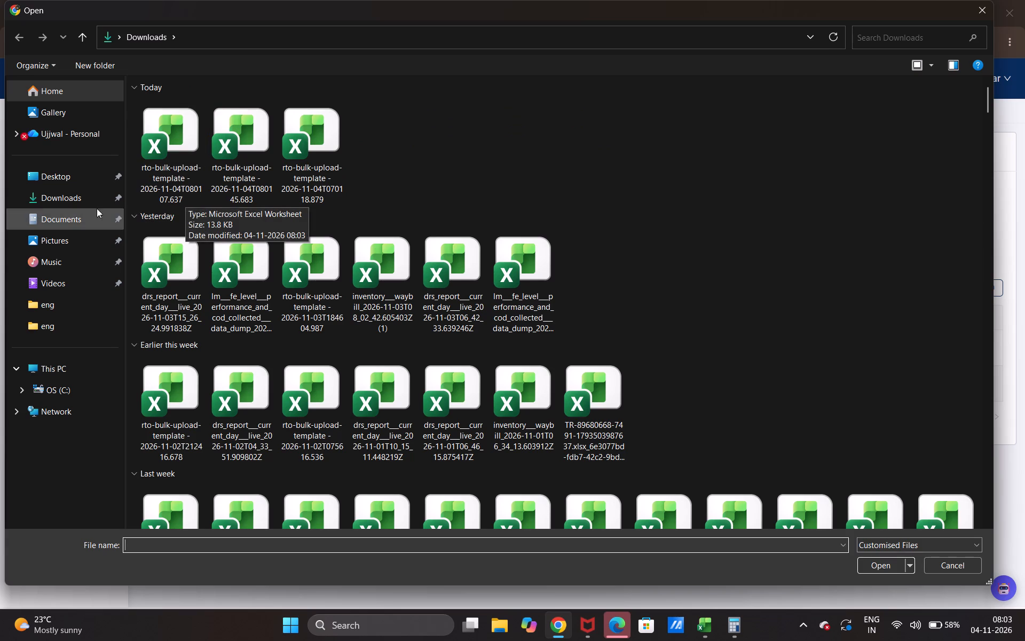
left_click(72, 196)
double_click(72, 196)
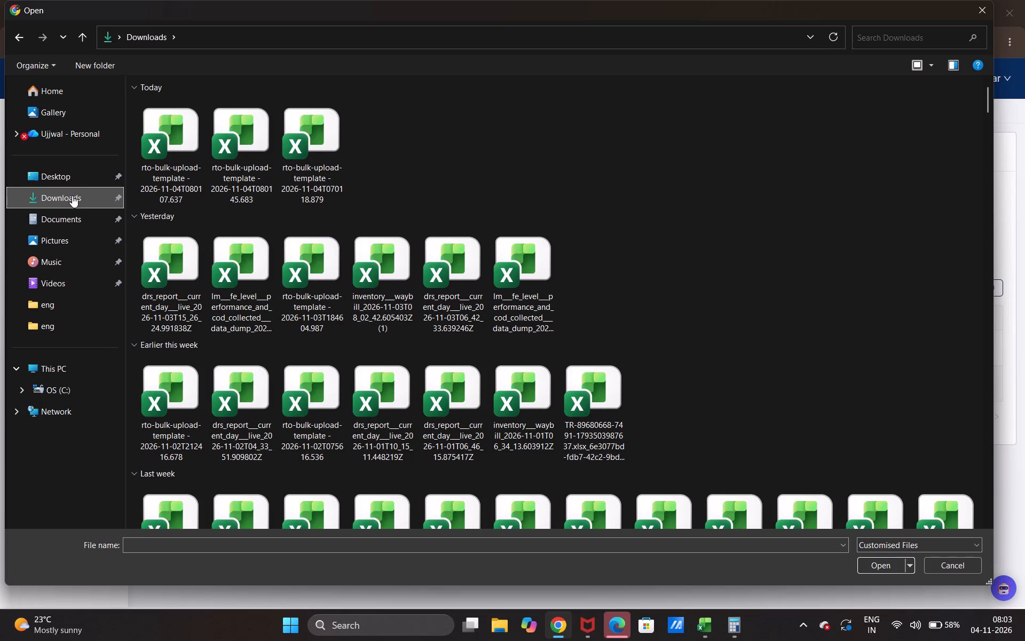
double_click(153, 157)
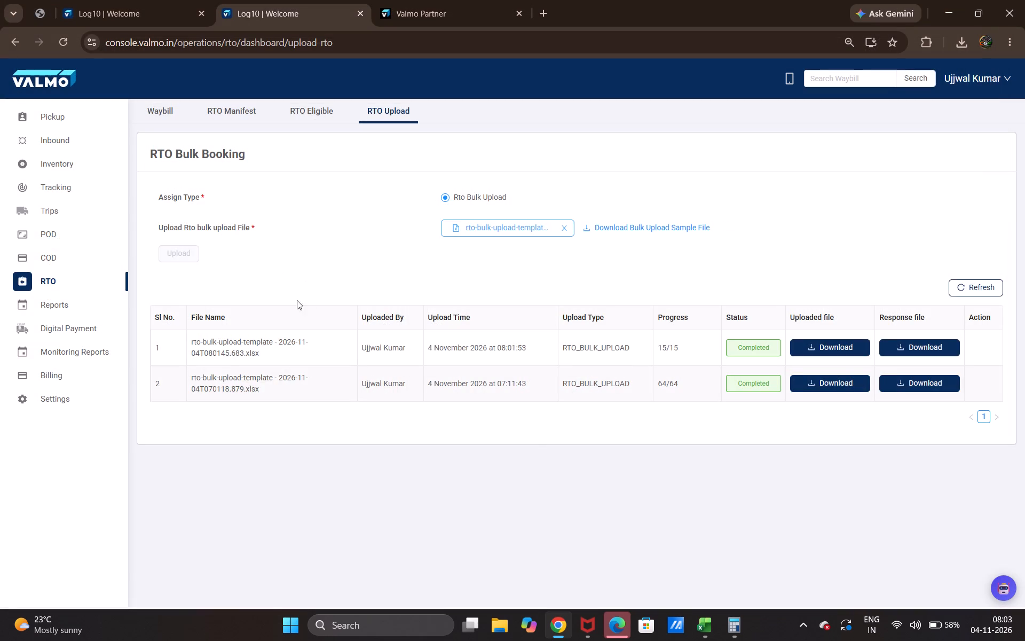
left_click(156, 253)
left_click(177, 252)
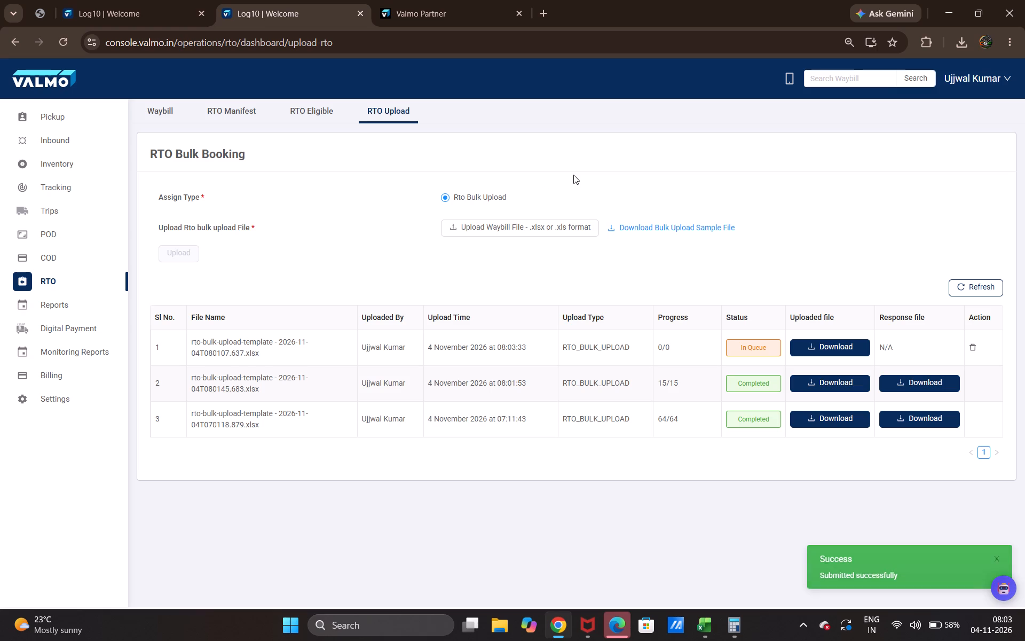
Refresh the RTO Bulk Booking list repeatedly to check the processing status of rto-bulk-upload-template - 2026-11-04T080107.637.xlsx.
left_click(960, 288)
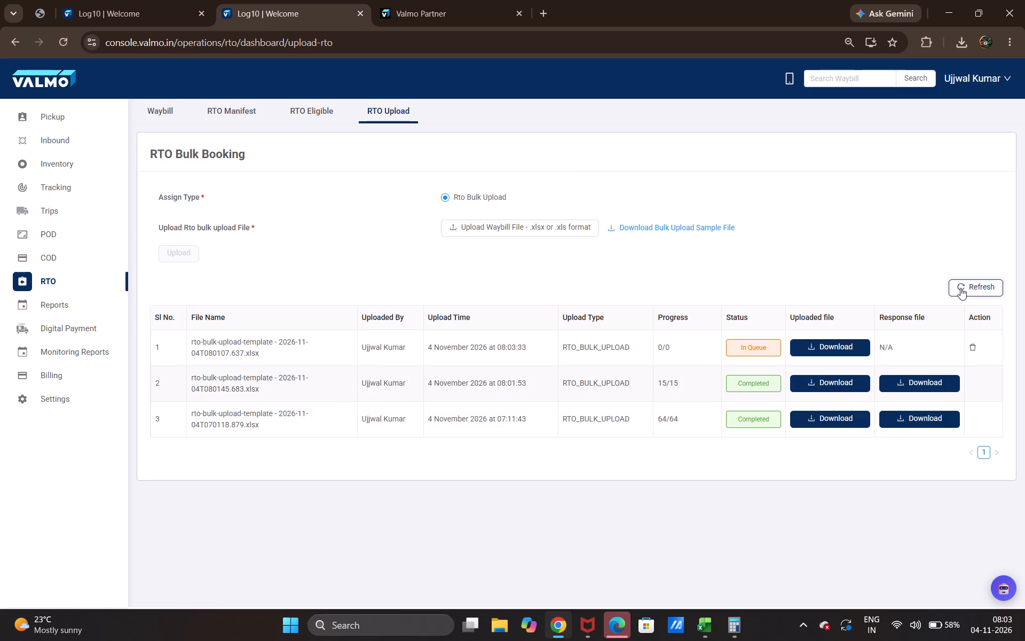
triple_click(960, 288)
triple_click(960, 288)
triple_click(960, 288)
triple_click(960, 288)
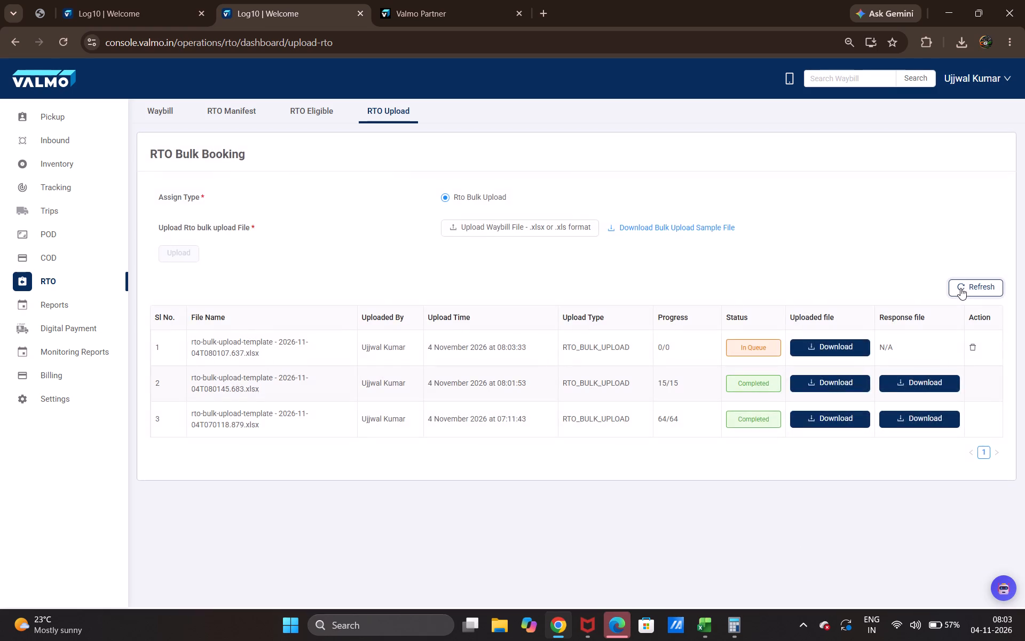
left_click(960, 288)
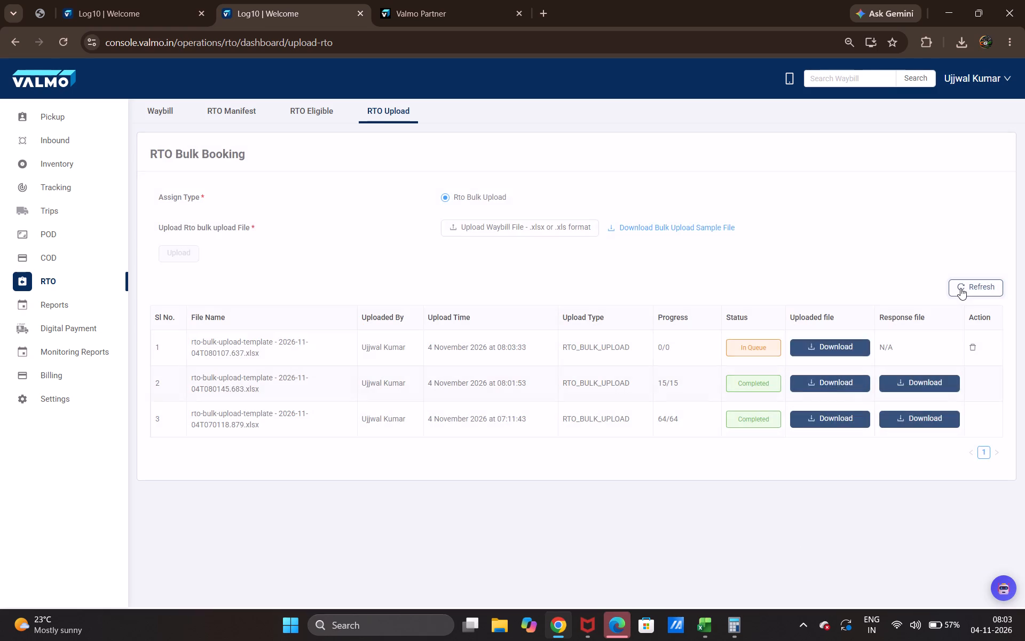
double_click(960, 288)
triple_click(960, 288)
left_click(960, 288)
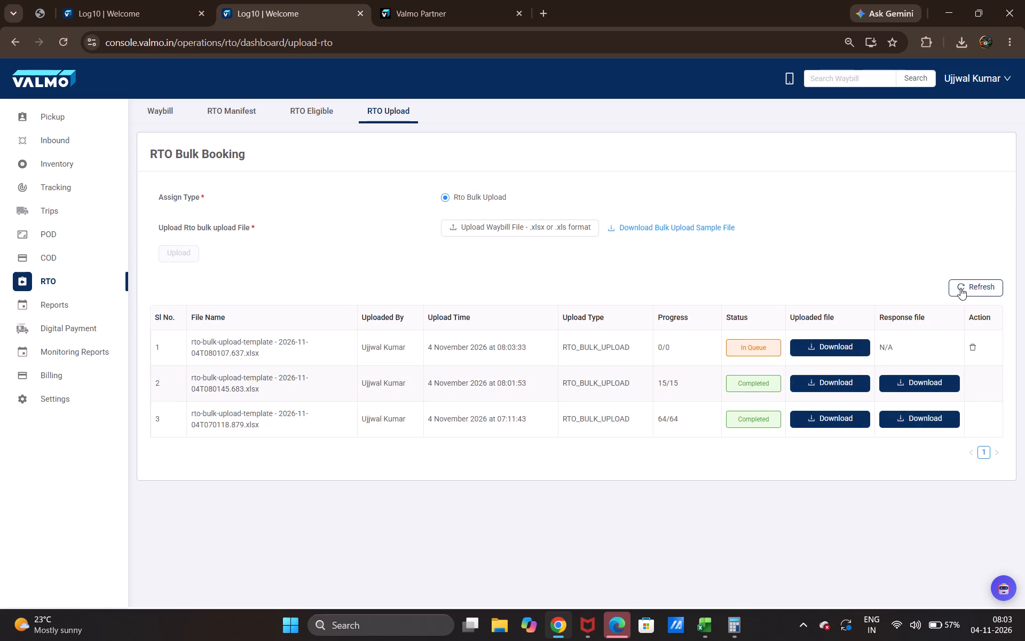
left_click(960, 288)
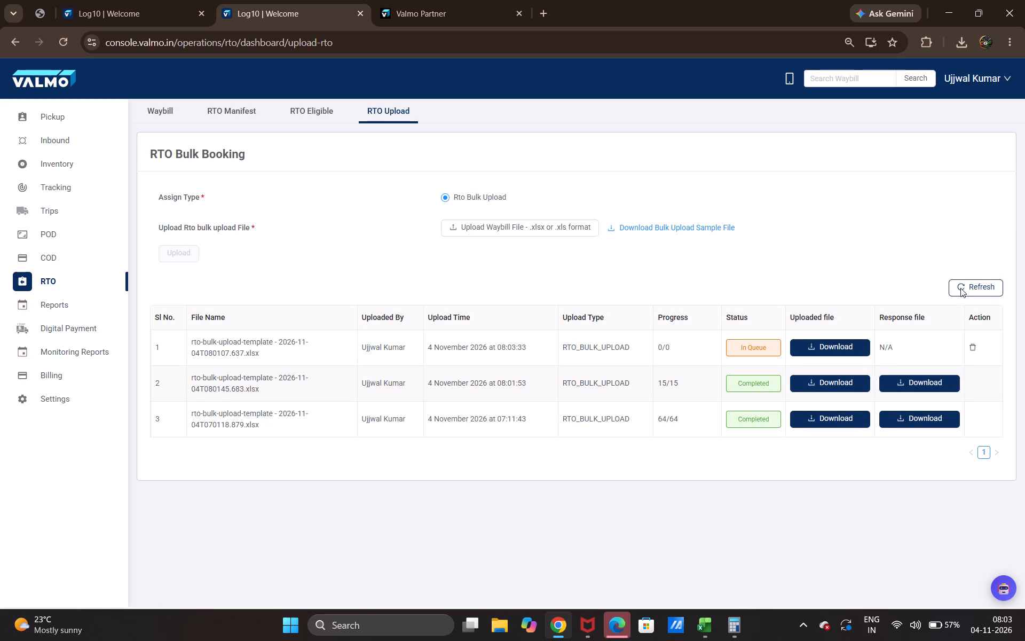
left_click(960, 288)
left_click(960, 288)
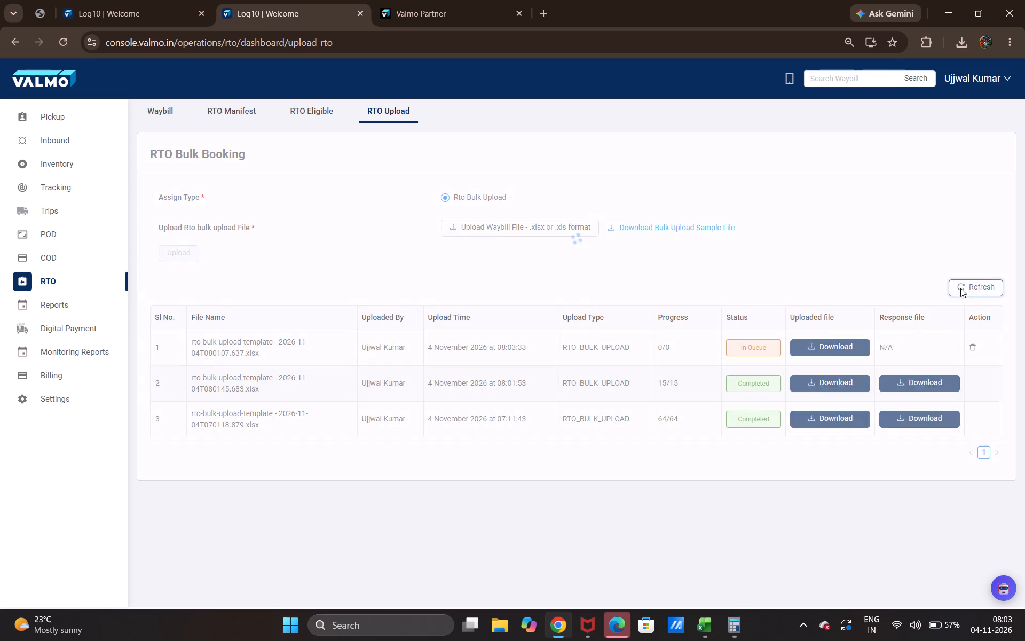
left_click(960, 288)
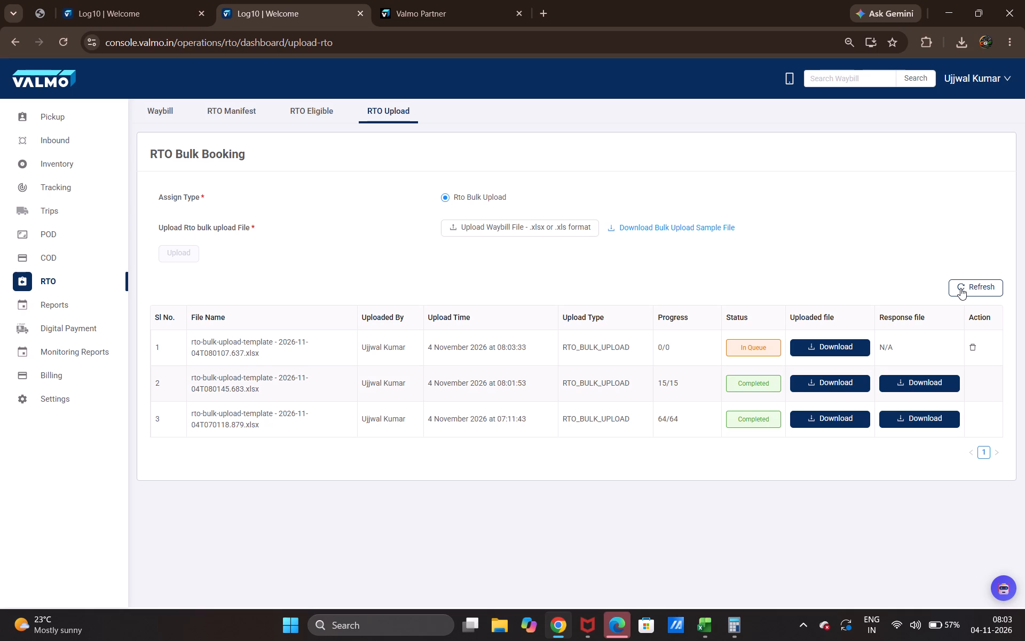
left_click(960, 288)
triple_click(960, 288)
left_click(960, 288)
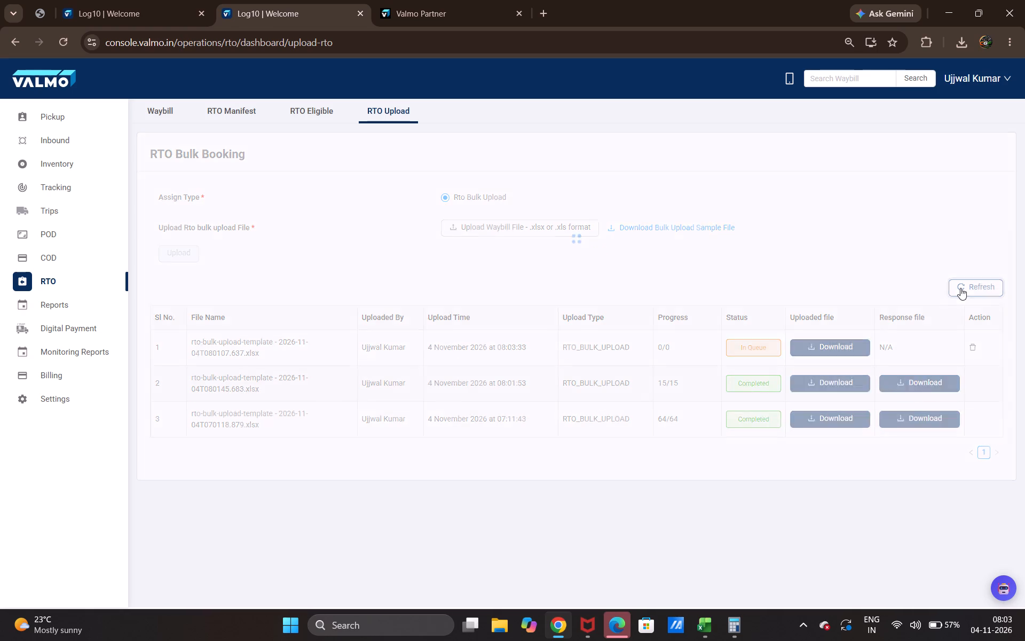
left_click(293, 111)
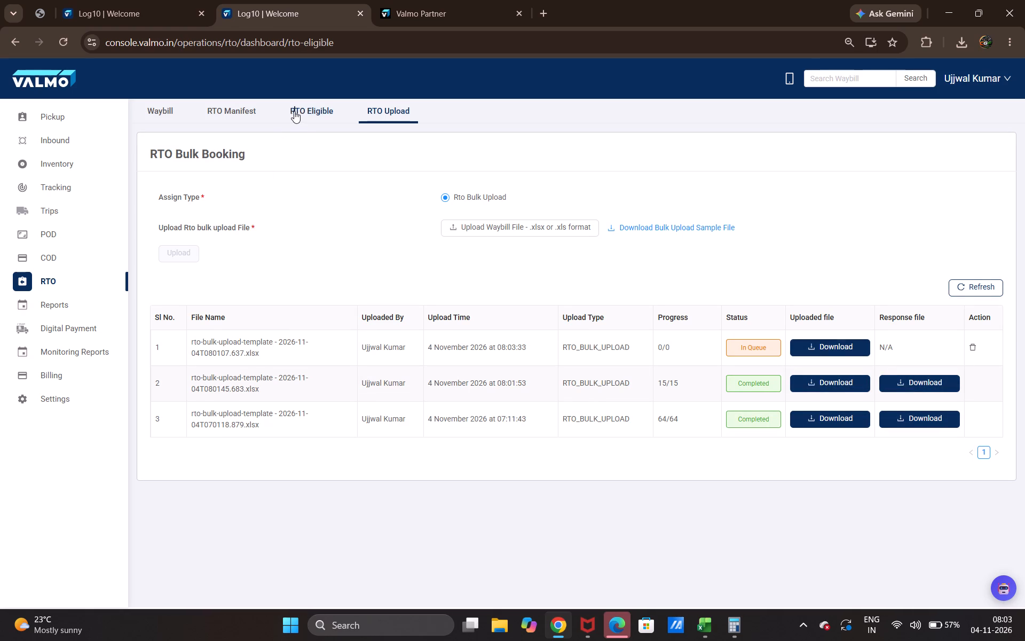
left_click(399, 111)
left_click(958, 284)
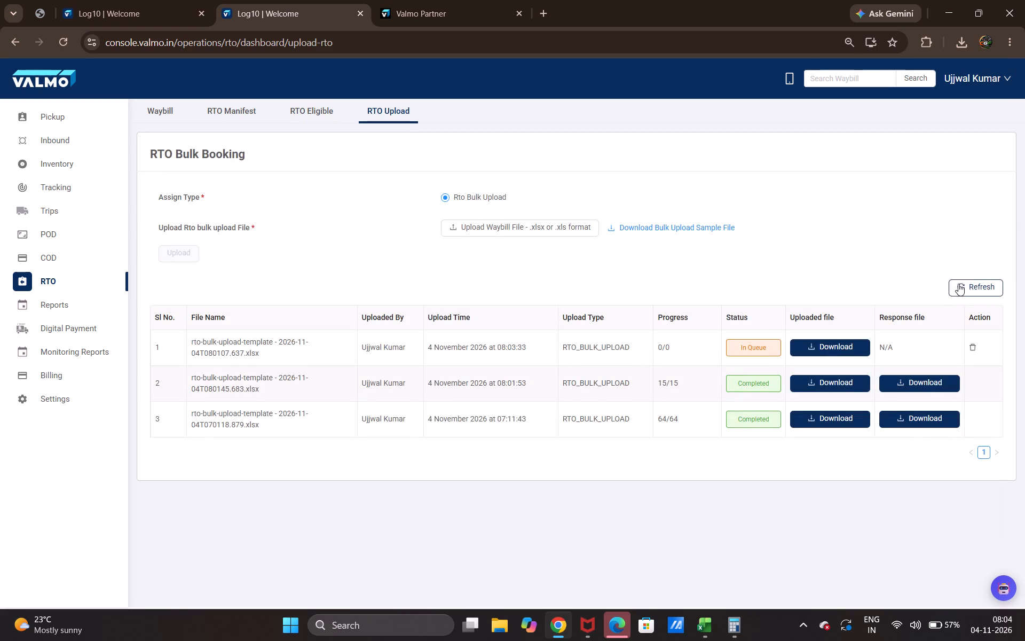
left_click(958, 284)
triple_click(958, 284)
triple_click(958, 284)
double_click(956, 290)
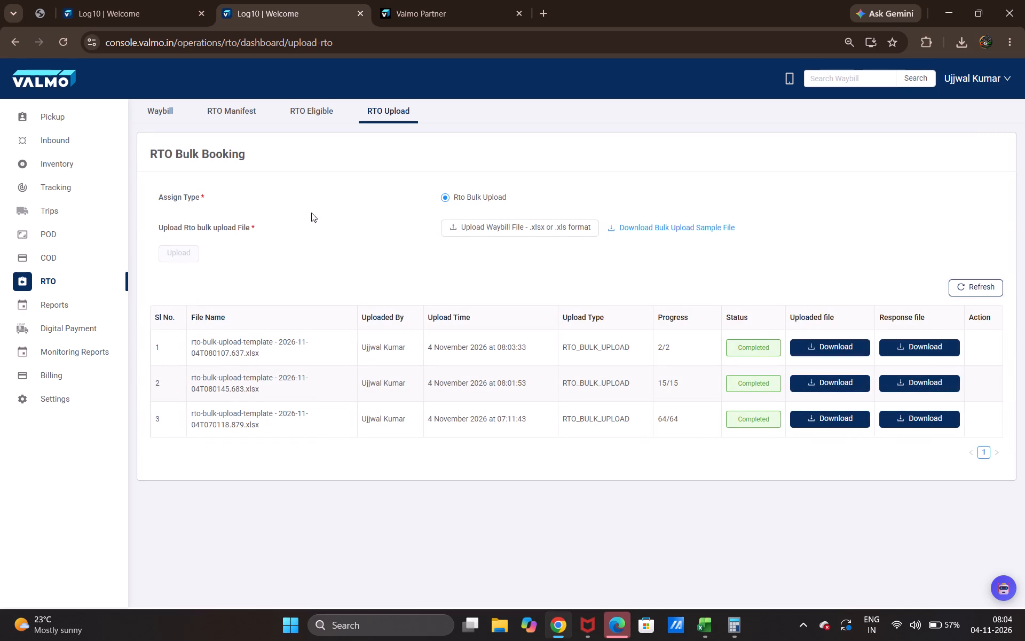
left_click(218, 108)
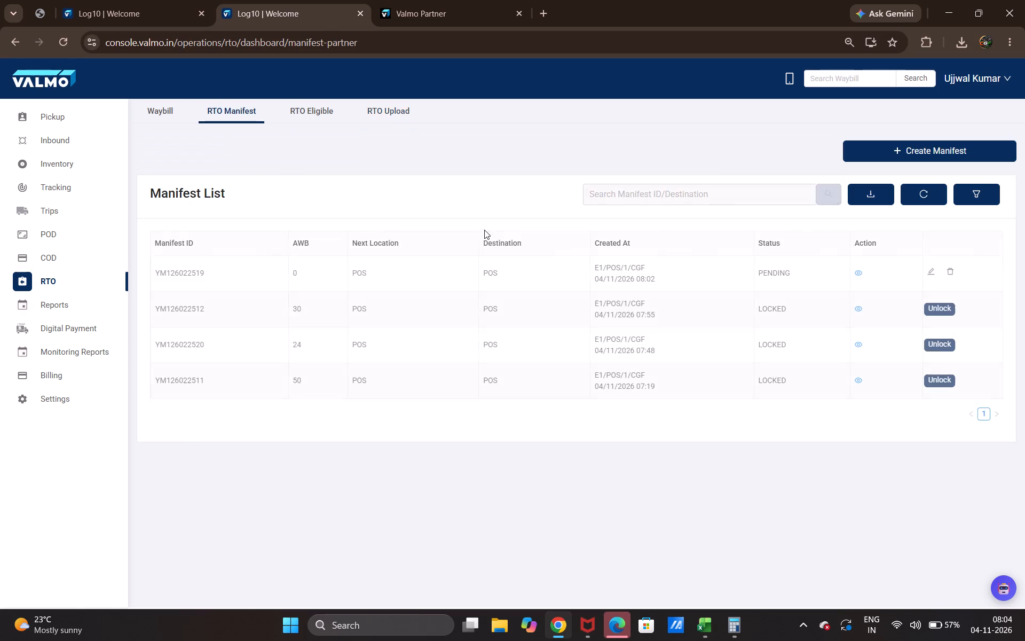
left_click(932, 269)
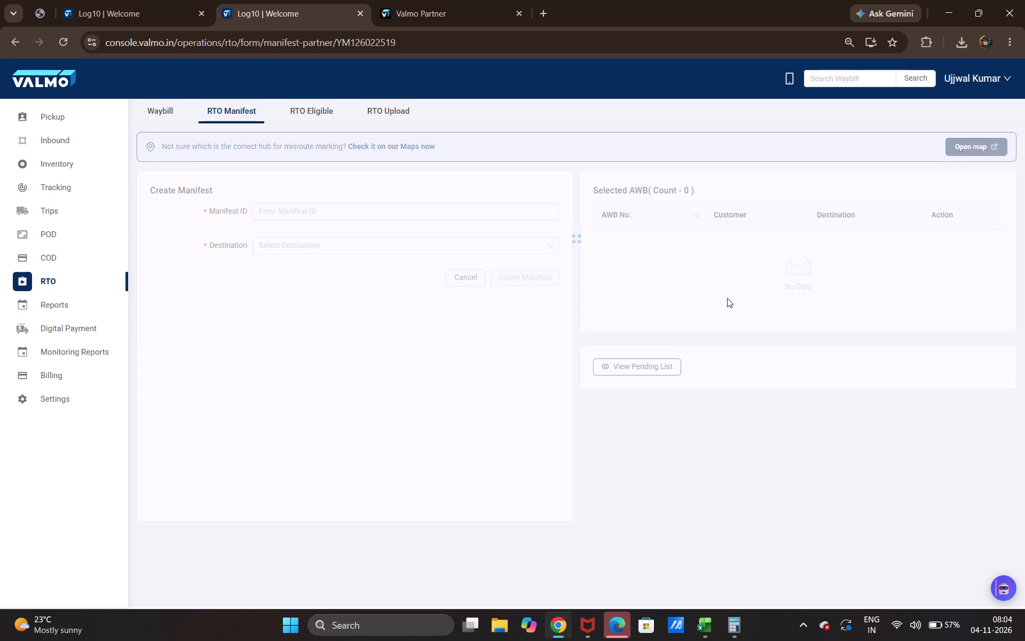
left_click(679, 405)
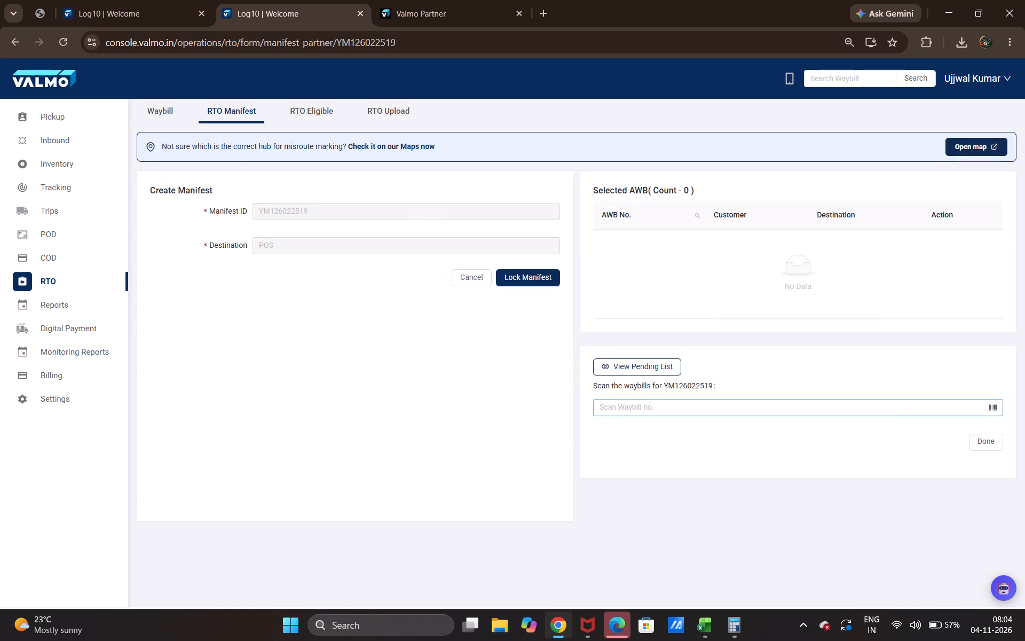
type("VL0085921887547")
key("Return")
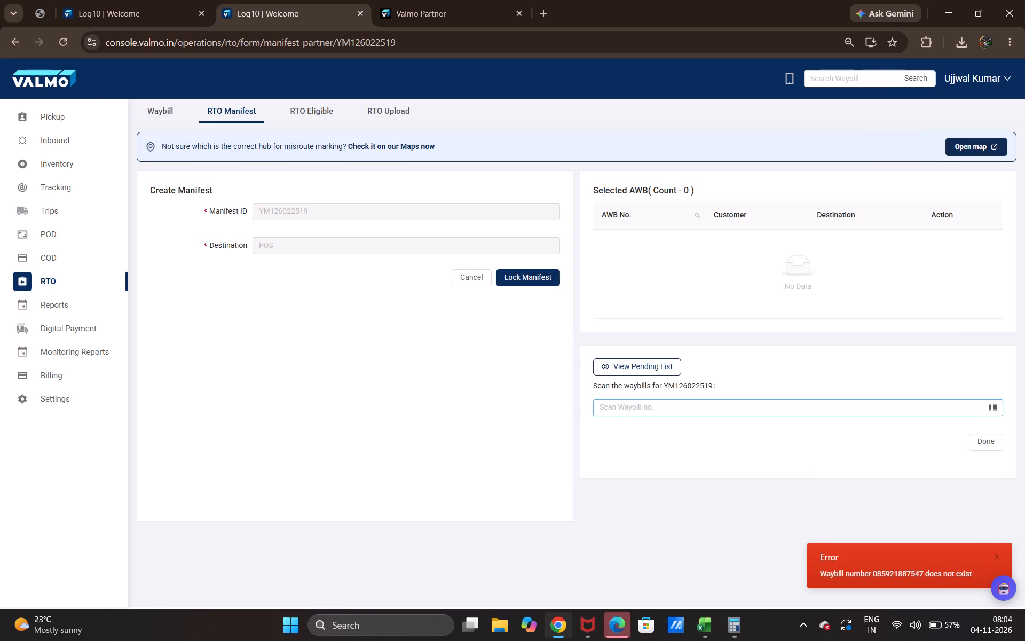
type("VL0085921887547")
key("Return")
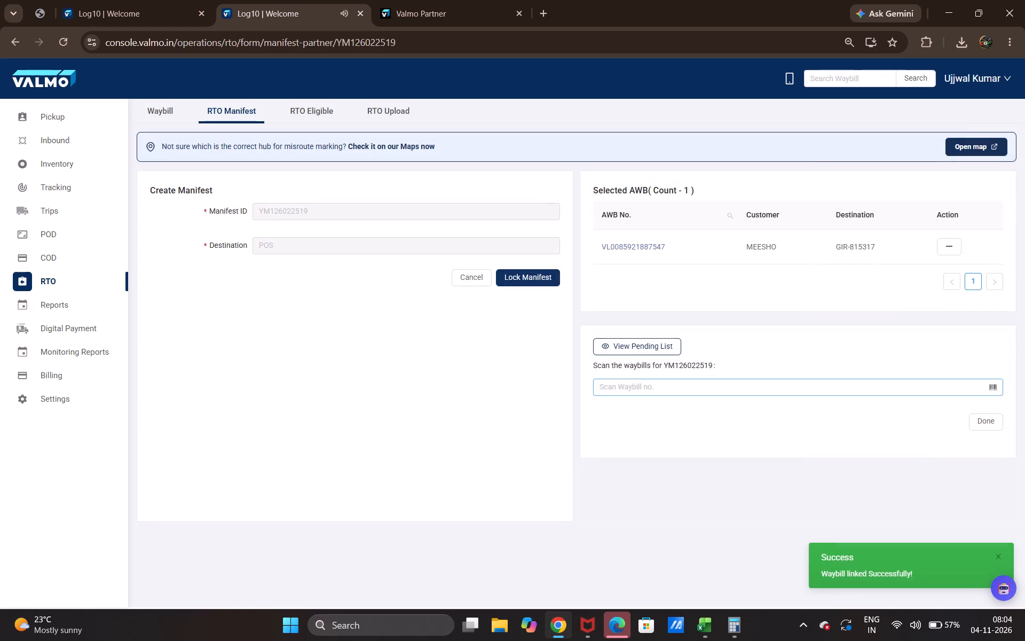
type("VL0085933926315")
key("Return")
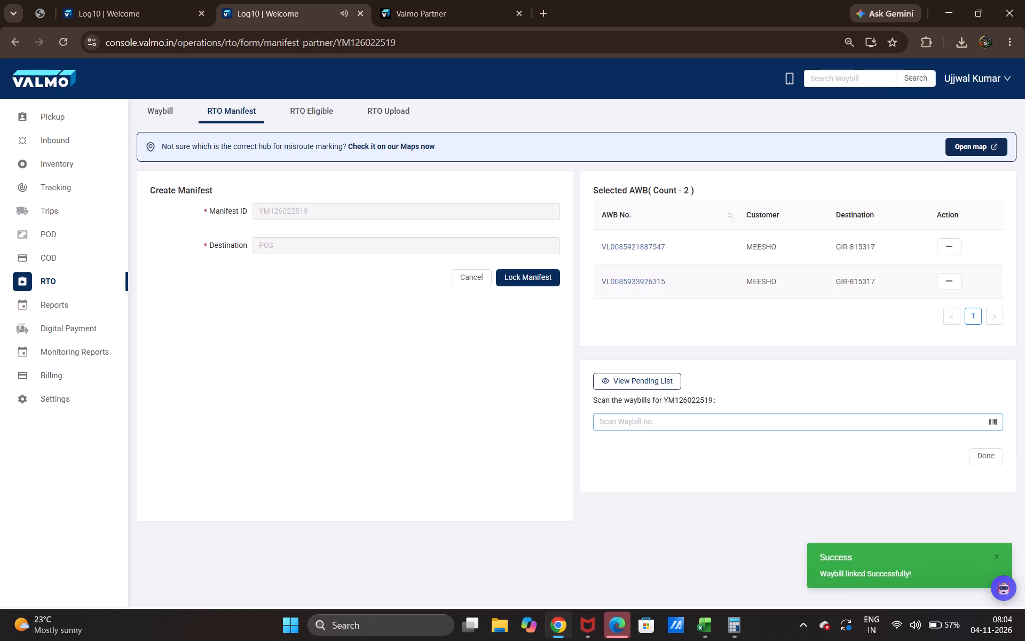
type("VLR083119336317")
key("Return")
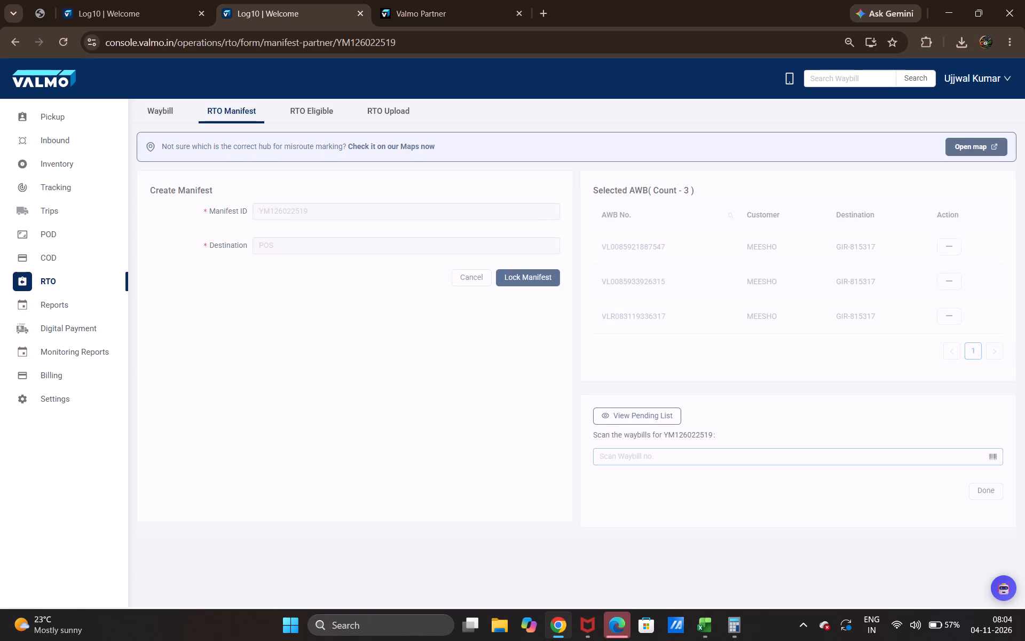
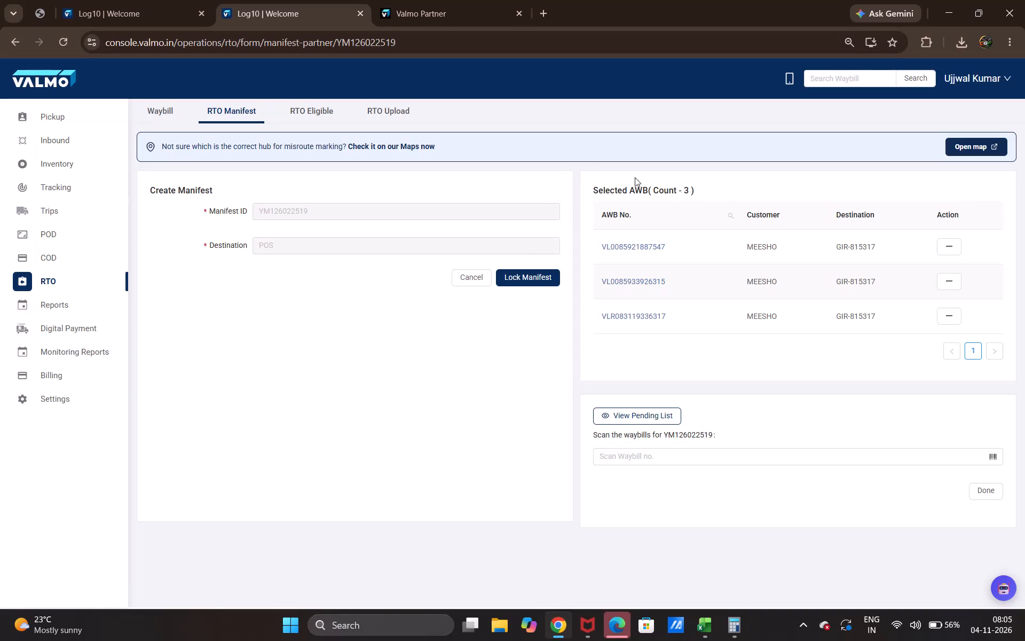
Lock RTO manifest YM126022519.
left_click(539, 278)
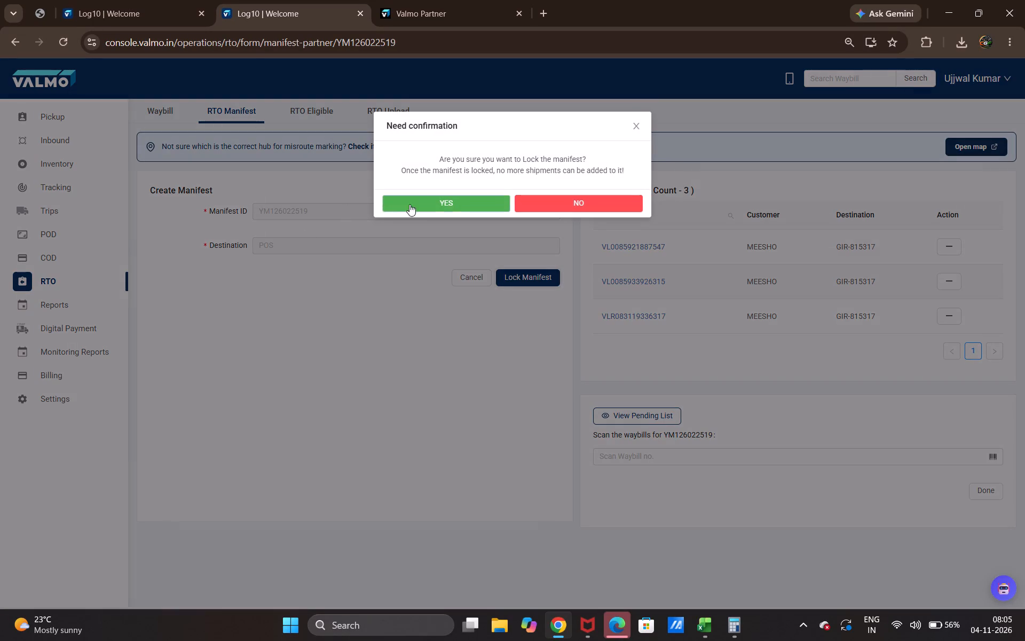
left_click(425, 204)
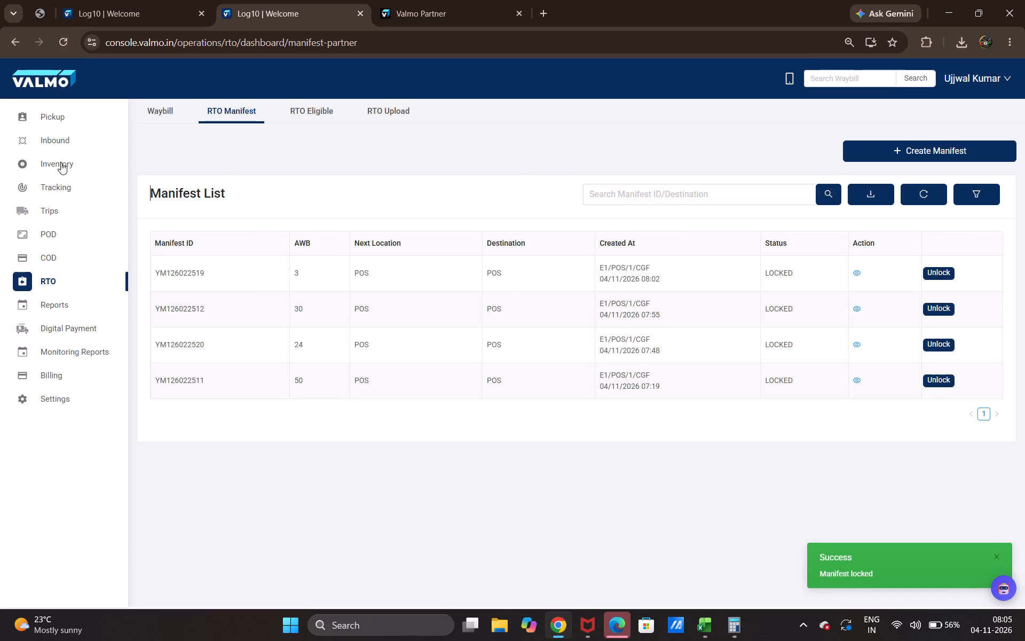
left_click(60, 158)
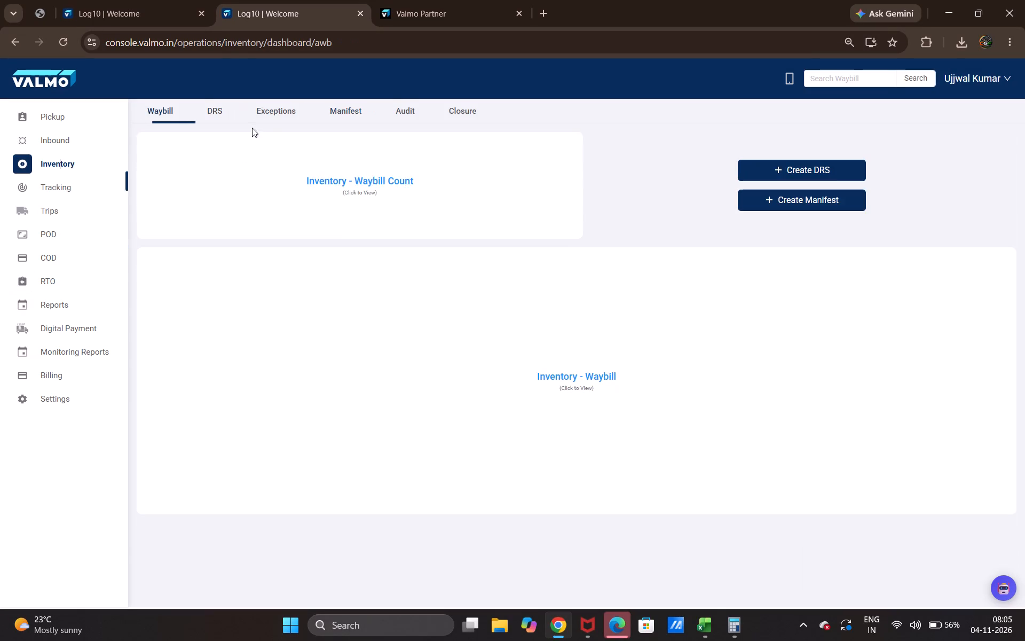
left_click(274, 104)
left_click(231, 230)
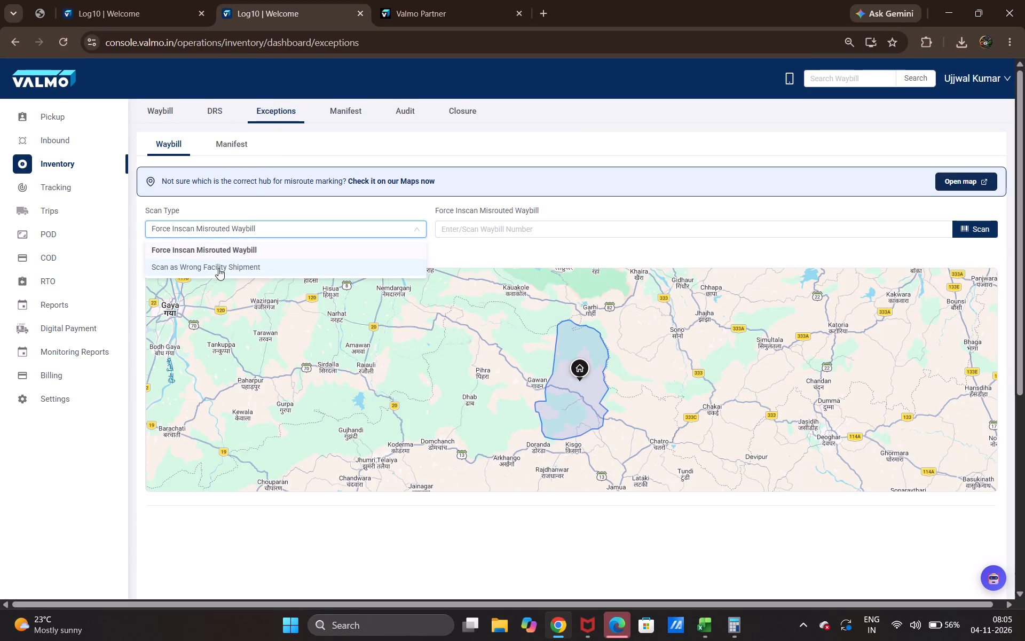
left_click(218, 268)
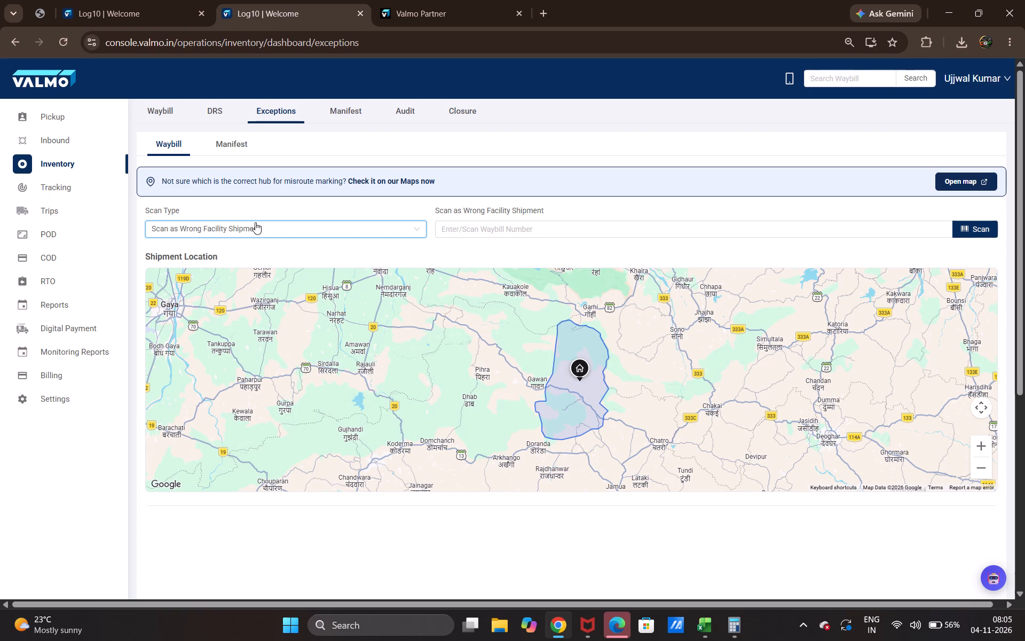
left_click(454, 224)
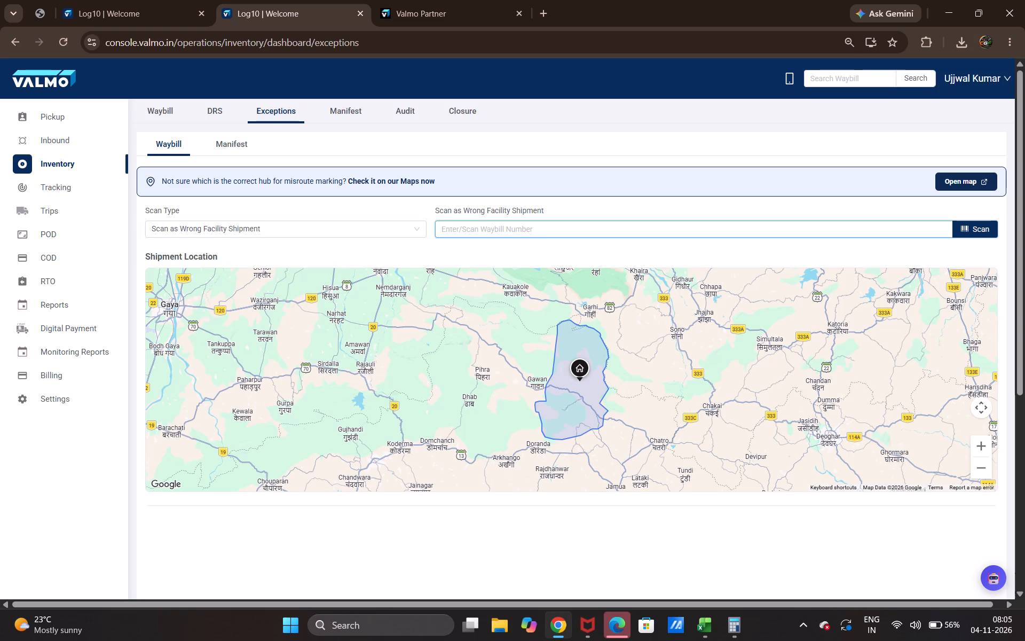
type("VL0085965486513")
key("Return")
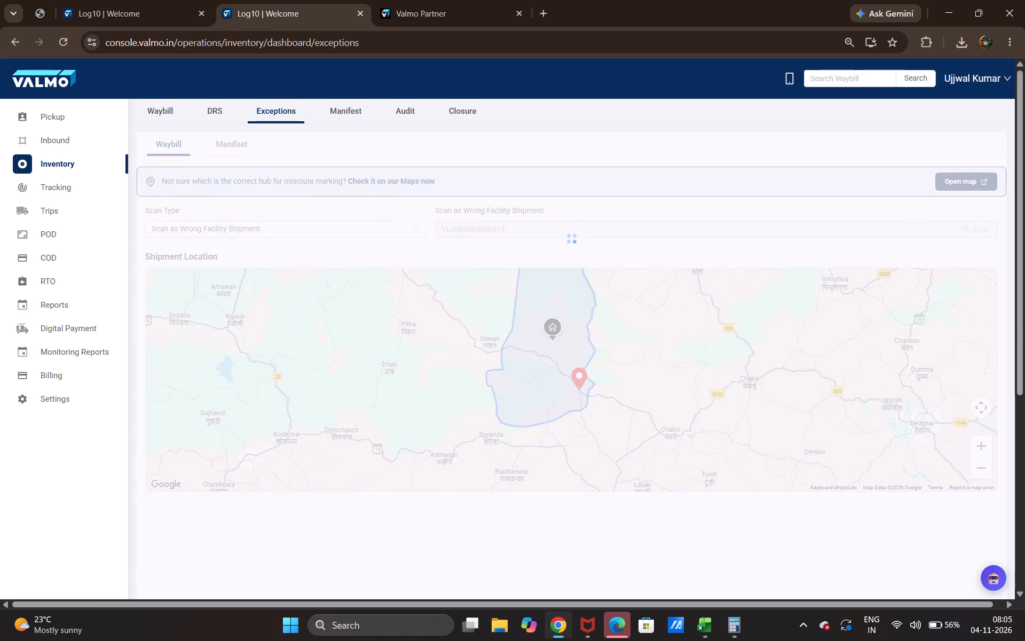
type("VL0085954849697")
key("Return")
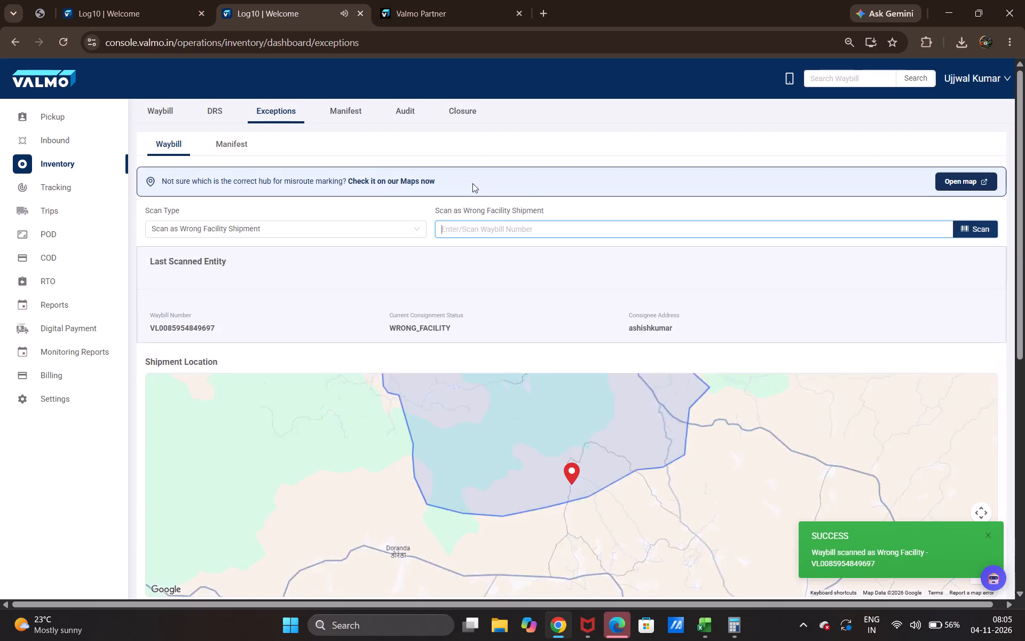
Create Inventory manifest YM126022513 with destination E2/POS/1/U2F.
left_click(344, 110)
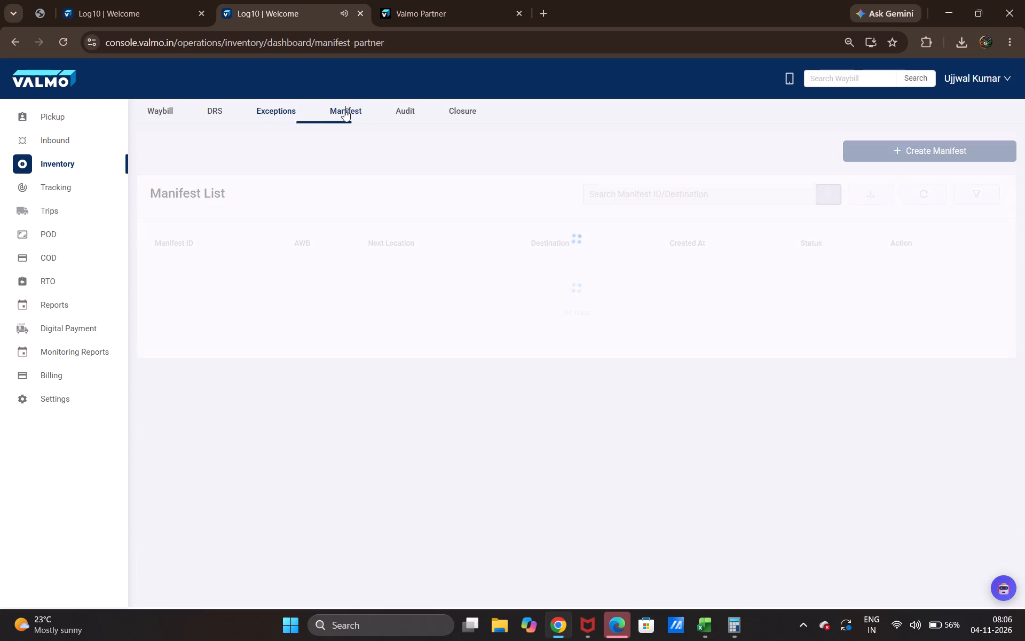
left_click(877, 148)
left_click(321, 211)
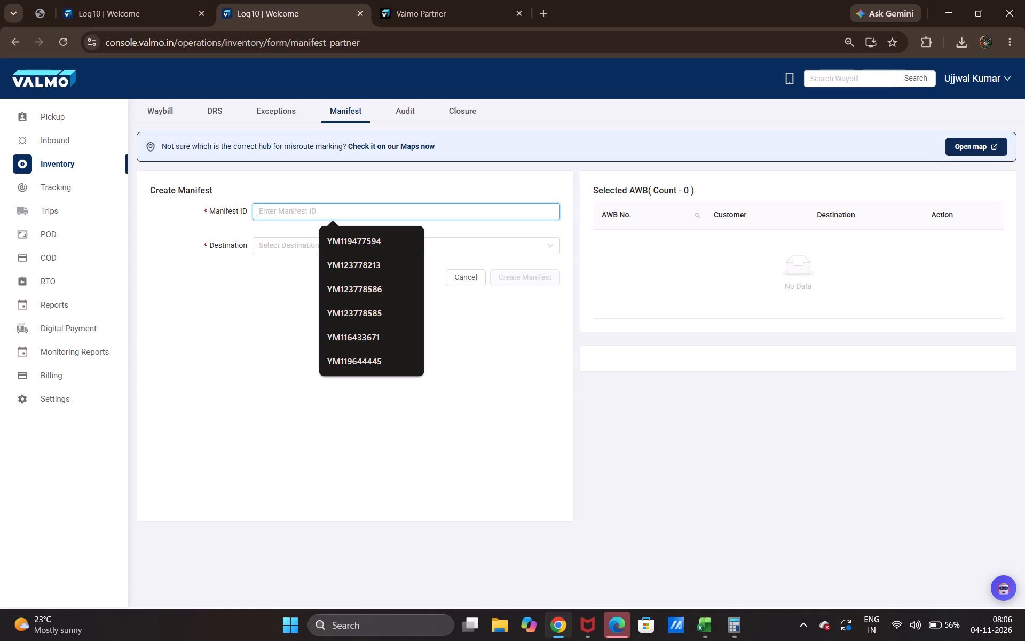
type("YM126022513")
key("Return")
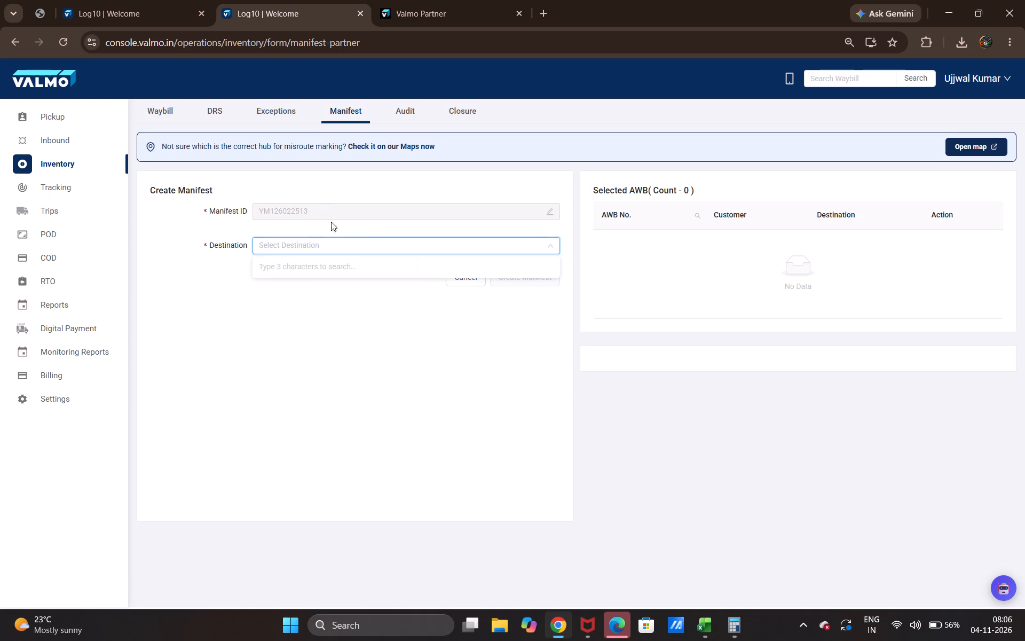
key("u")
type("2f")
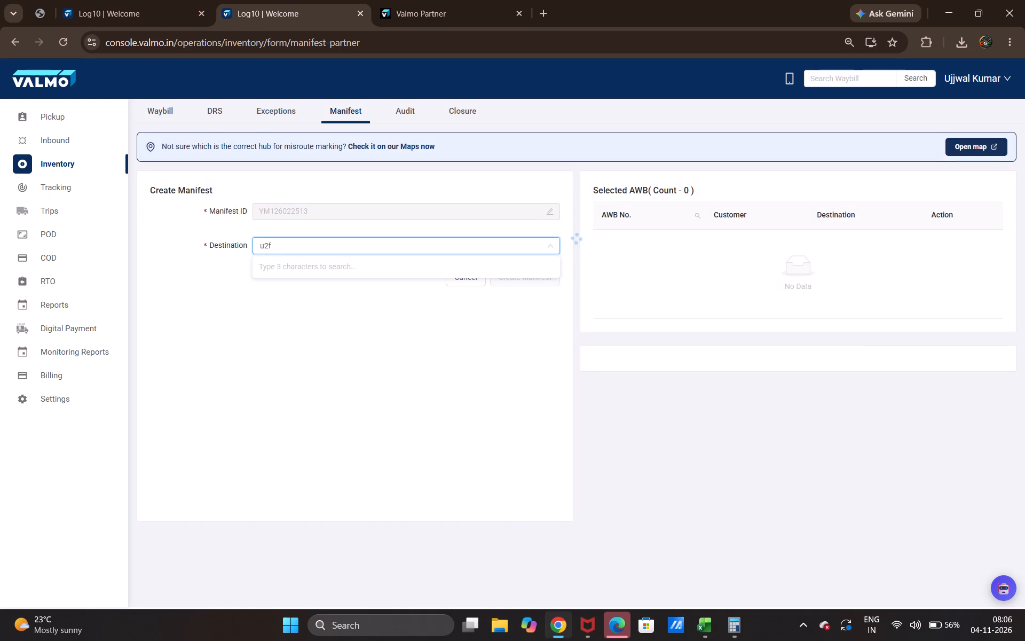
left_click(275, 263)
left_click(507, 275)
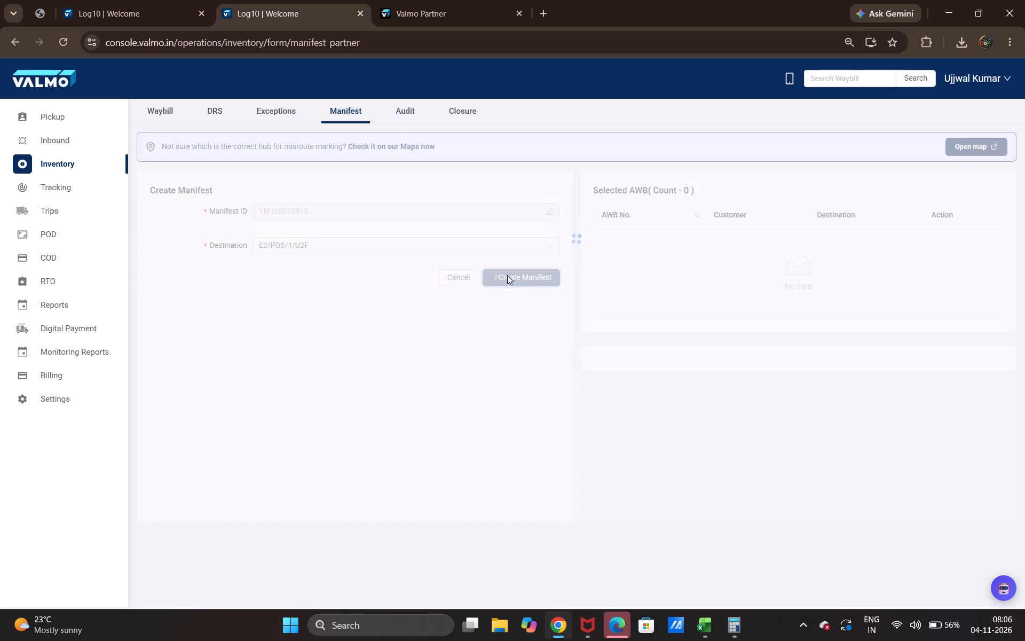
left_click(669, 407)
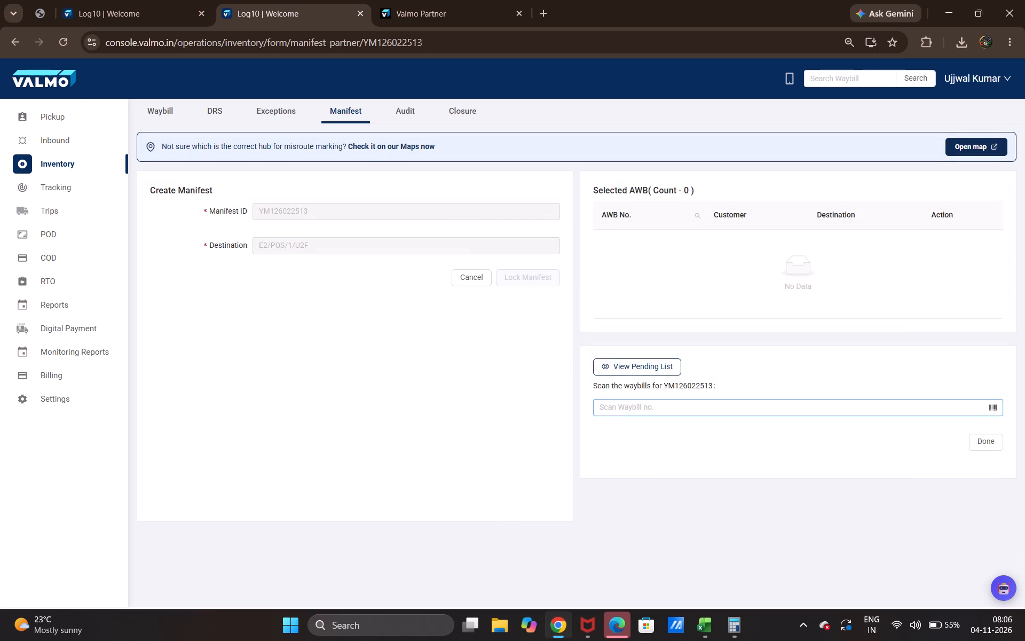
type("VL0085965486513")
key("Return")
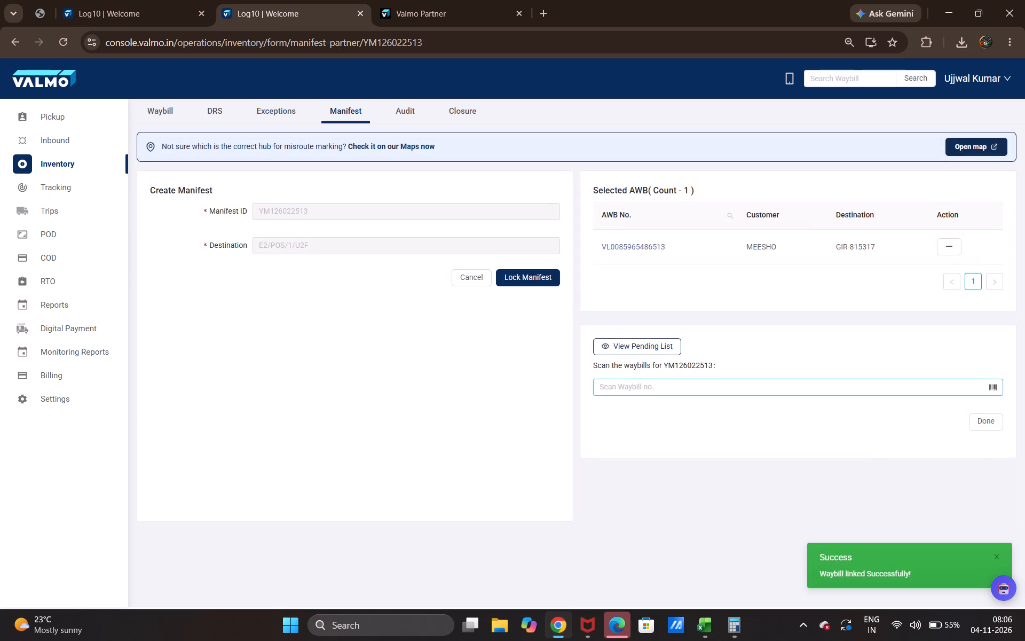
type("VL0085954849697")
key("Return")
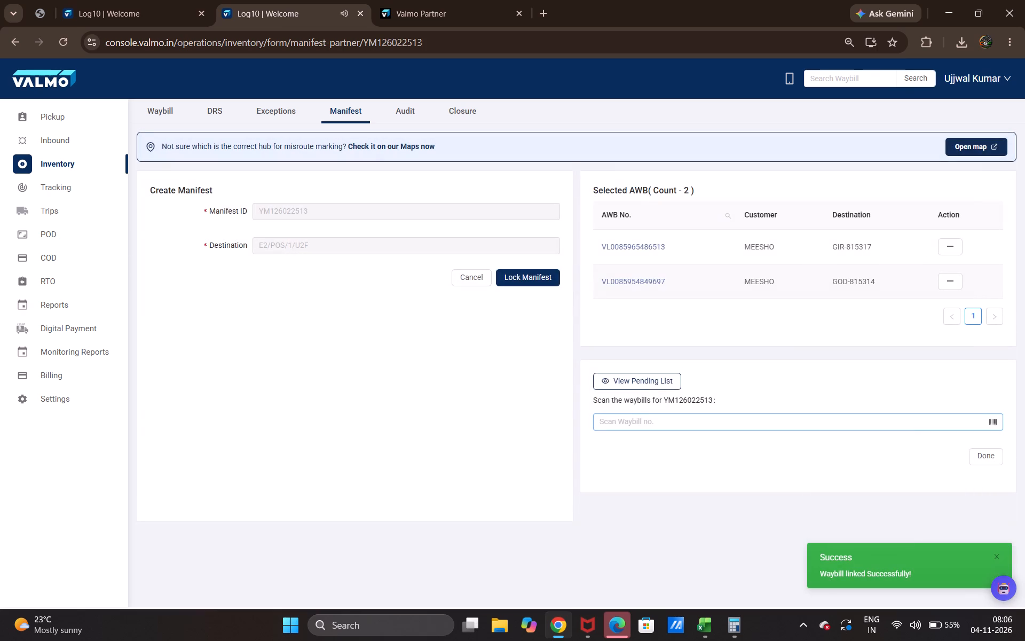
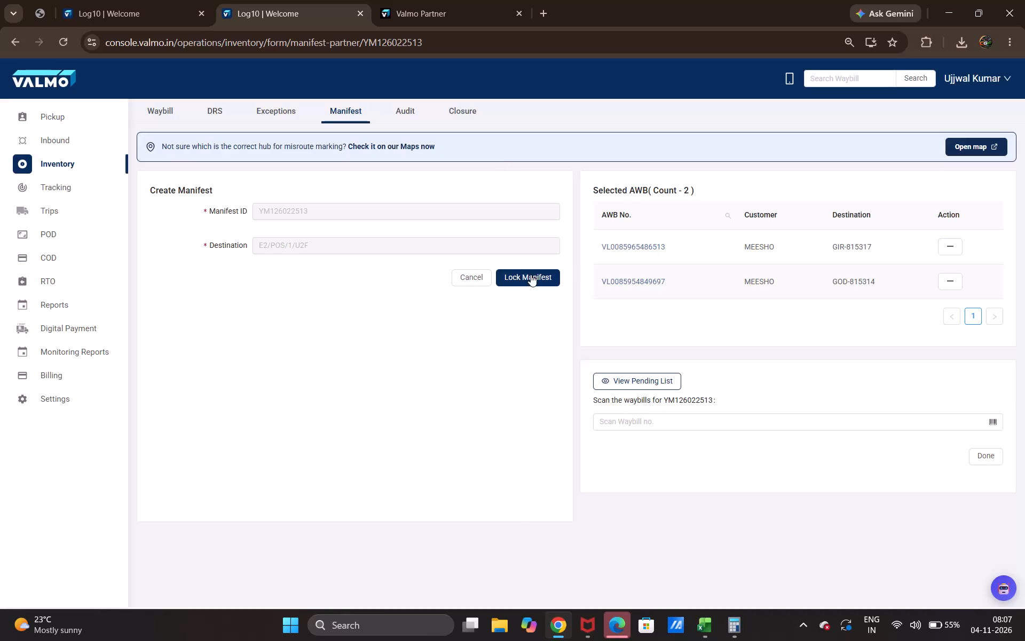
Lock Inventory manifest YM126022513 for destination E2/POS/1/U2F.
left_click(440, 204)
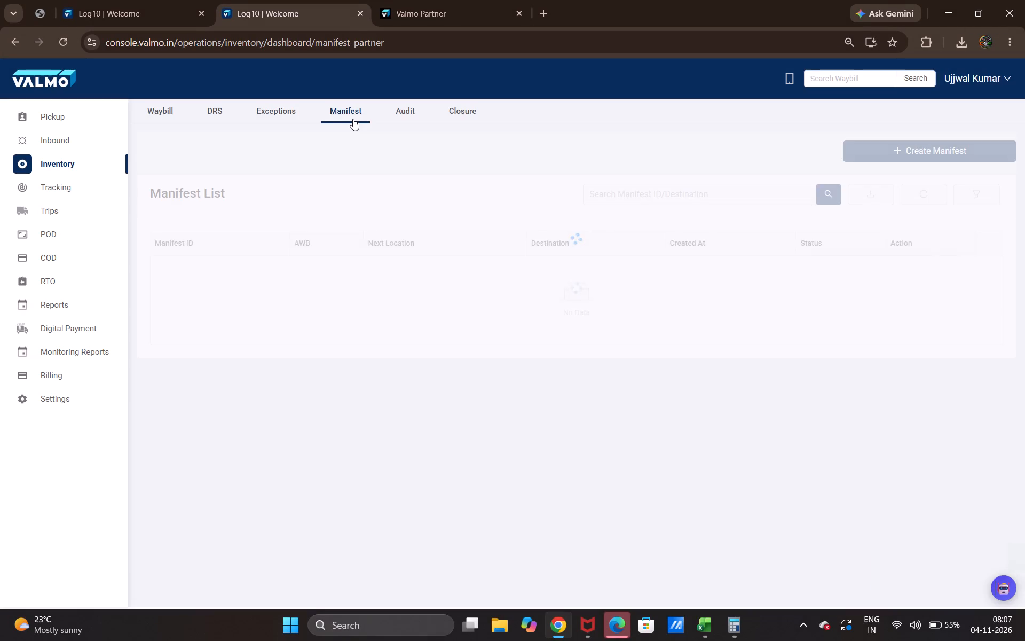
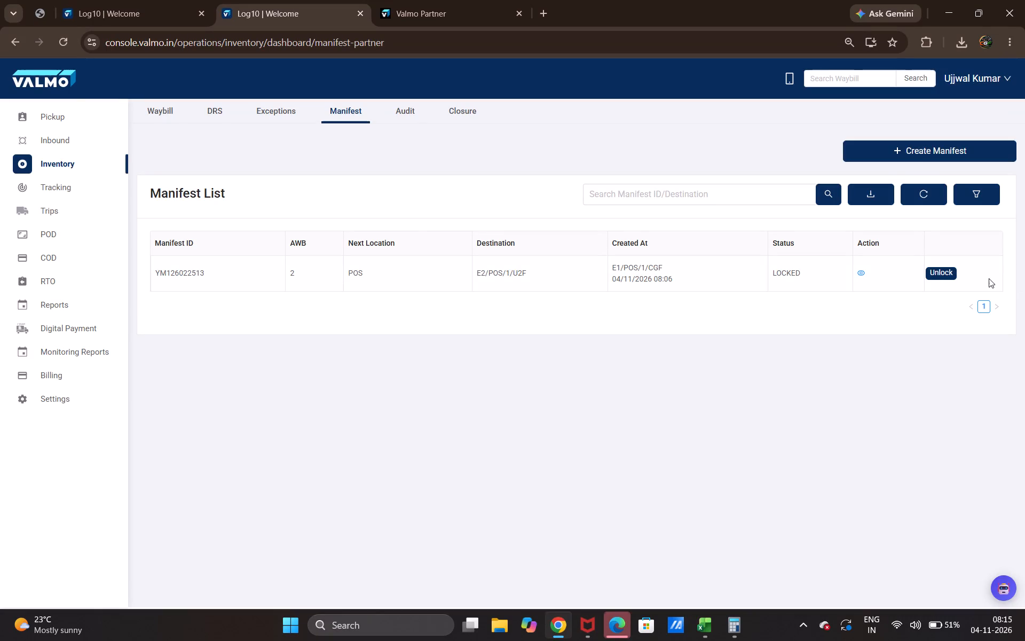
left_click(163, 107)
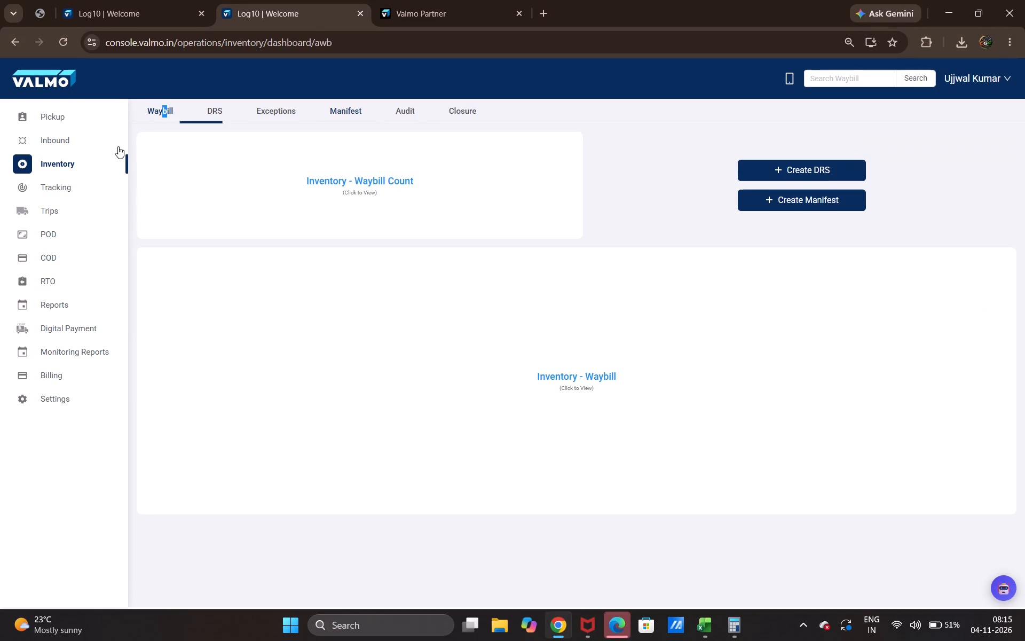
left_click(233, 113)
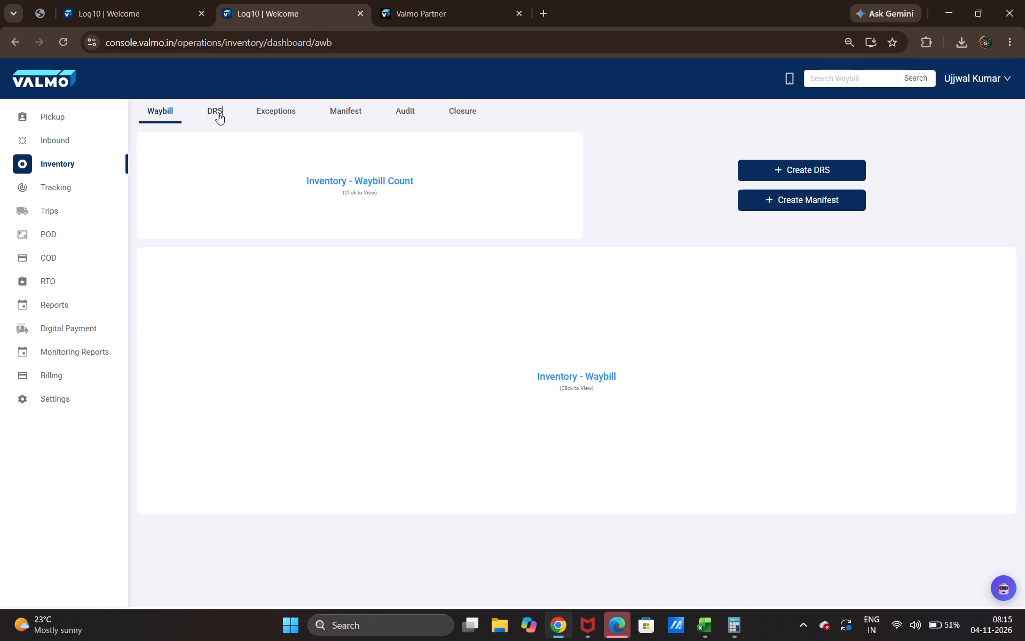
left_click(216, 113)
Examine the Reverse Pickup List for its shipments, statuses and recommended field executives.
left_click(64, 116)
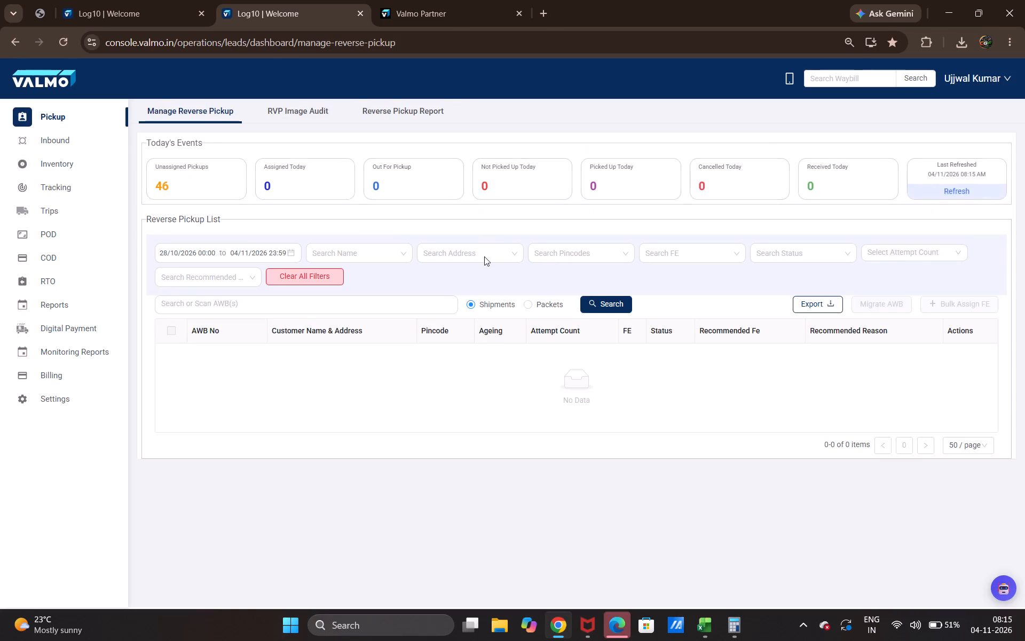
scroll(359, 254, "down", 3)
scroll(370, 257, "up", 7)
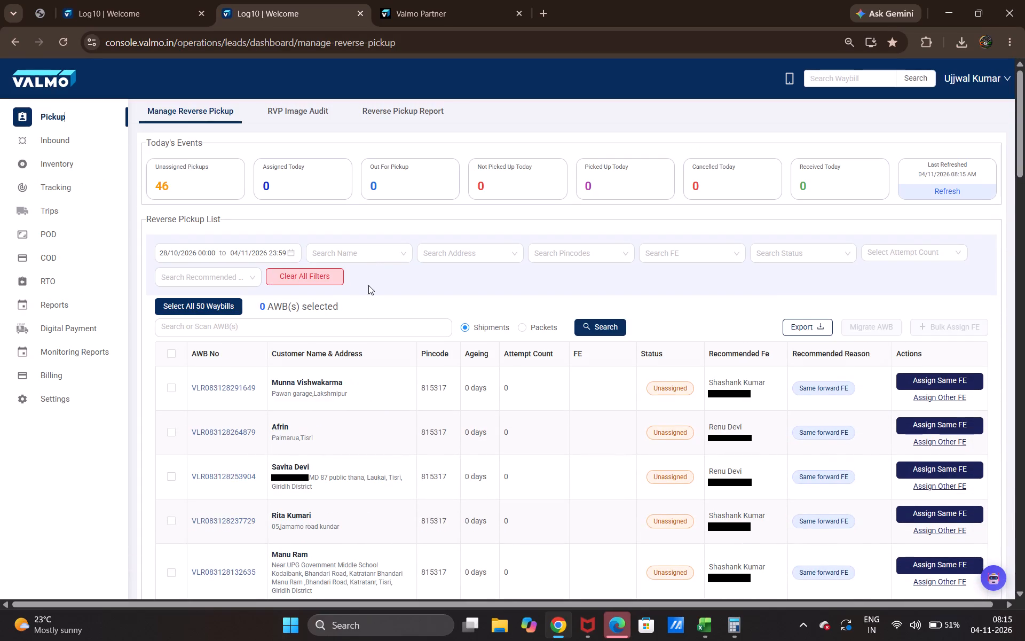
scroll(337, 336, "down", 18)
scroll(337, 335, "up", 1)
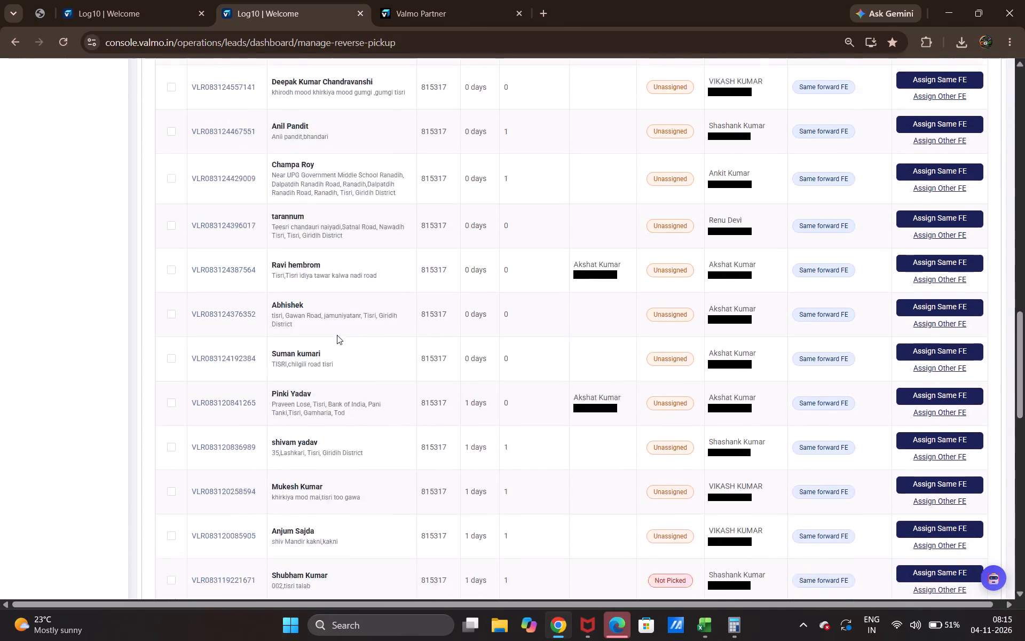
scroll(337, 335, "down", 8)
scroll(338, 331, "up", 20)
scroll(338, 331, "up", 11)
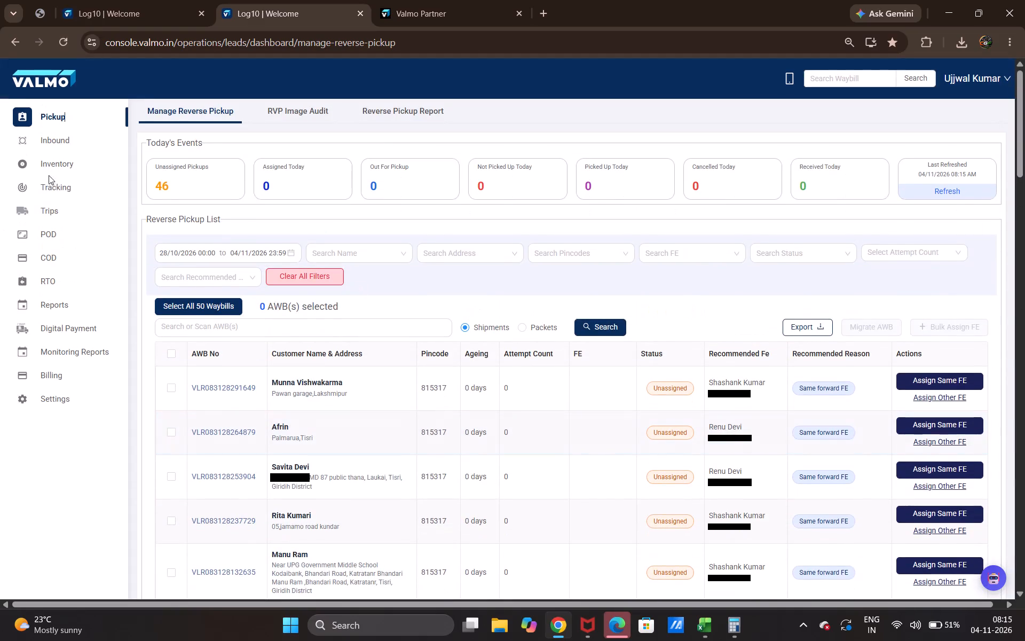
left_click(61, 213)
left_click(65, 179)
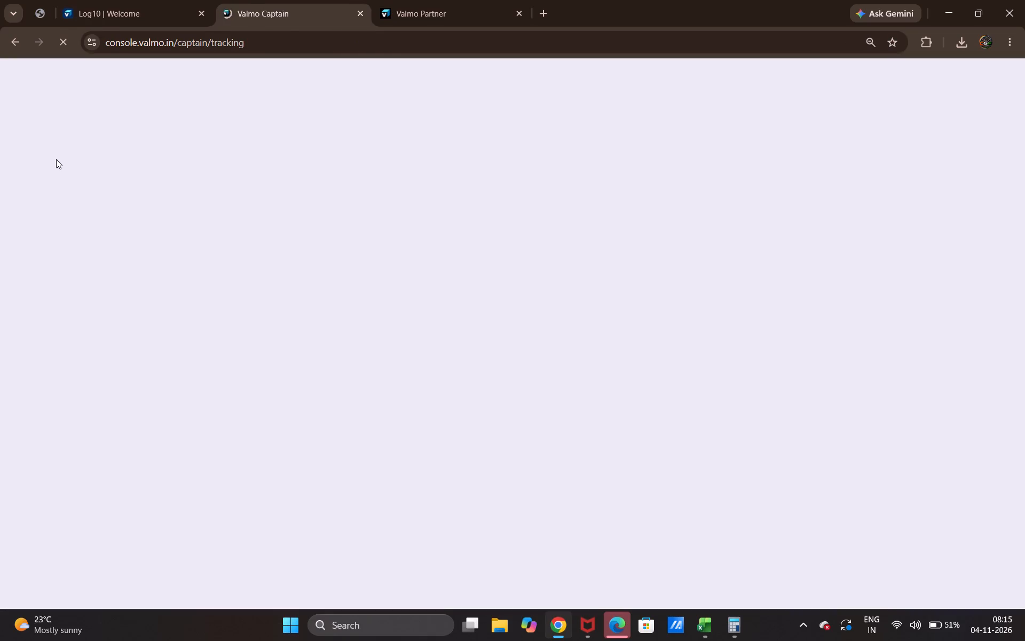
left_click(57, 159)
Reopen the reverse pickup dashboard in the browser tab holding the RTO manifest form and refresh today's event counts.
left_click(111, 20)
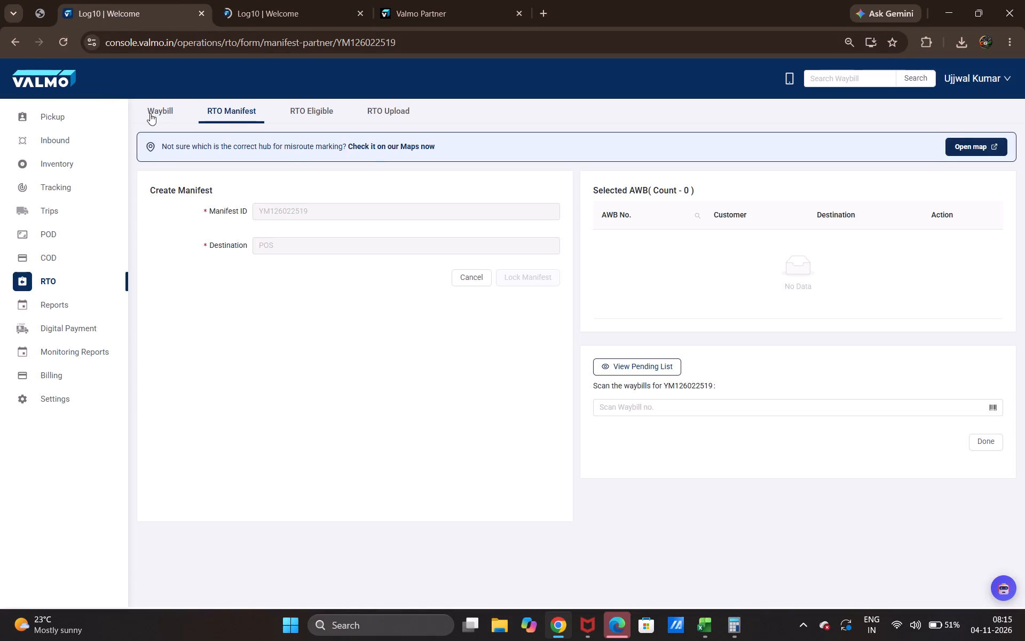
left_click(155, 111)
left_click(49, 111)
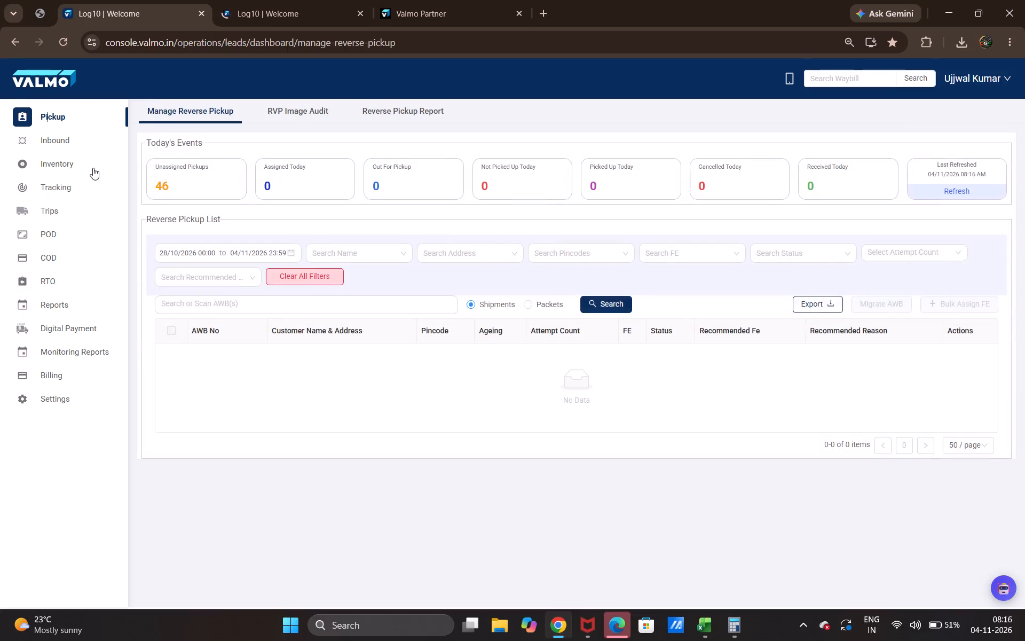
triple_click(950, 190)
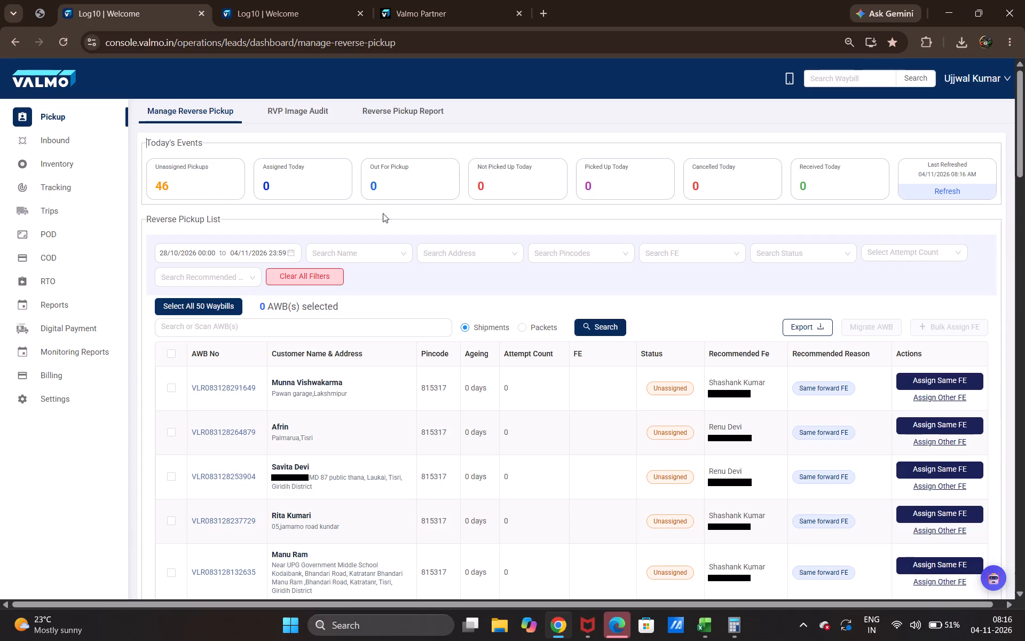
Display the list of inbound trips in the Trips section.
left_click(35, 209)
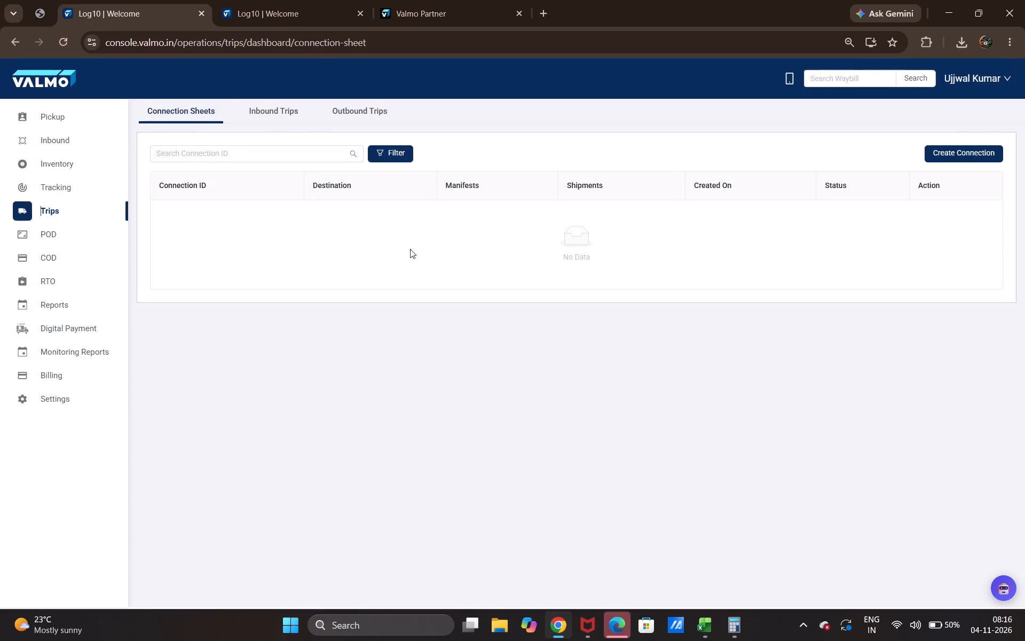
left_click(285, 113)
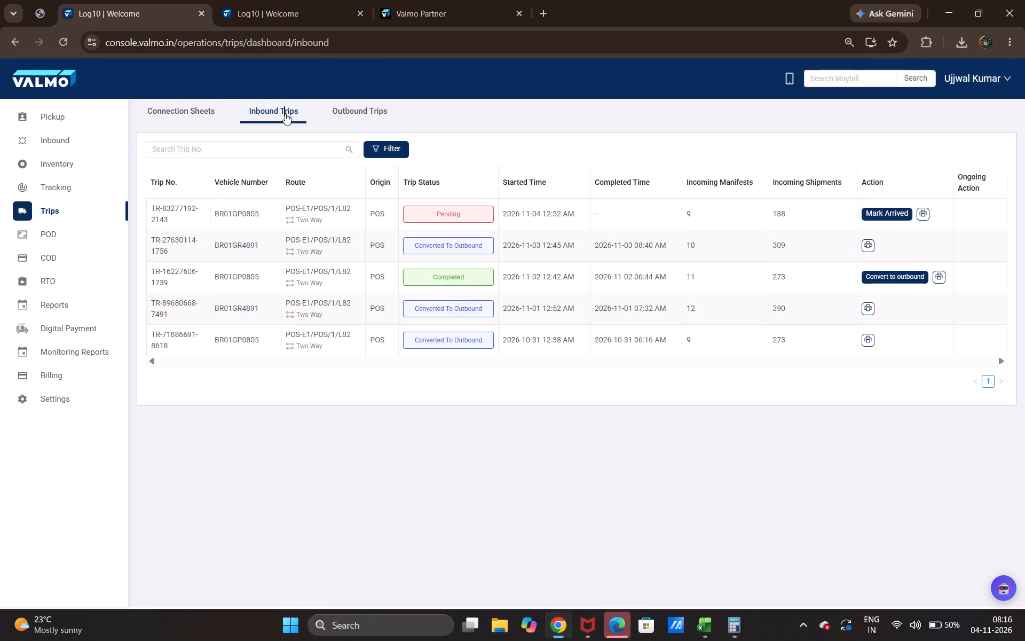
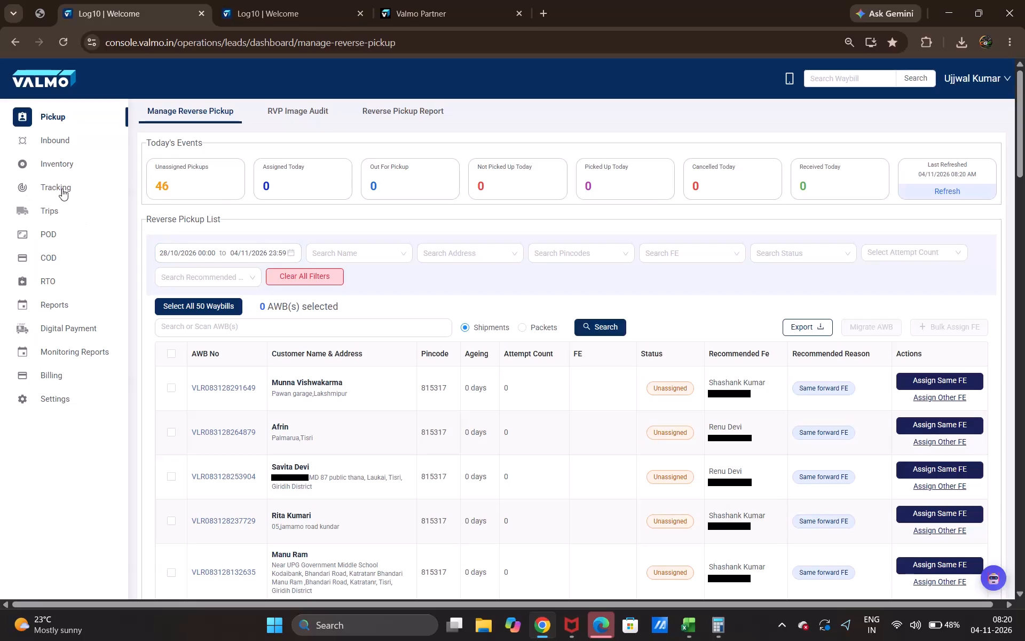
Display the inbound trips list in the Trips section.
left_click(57, 206)
left_click(273, 111)
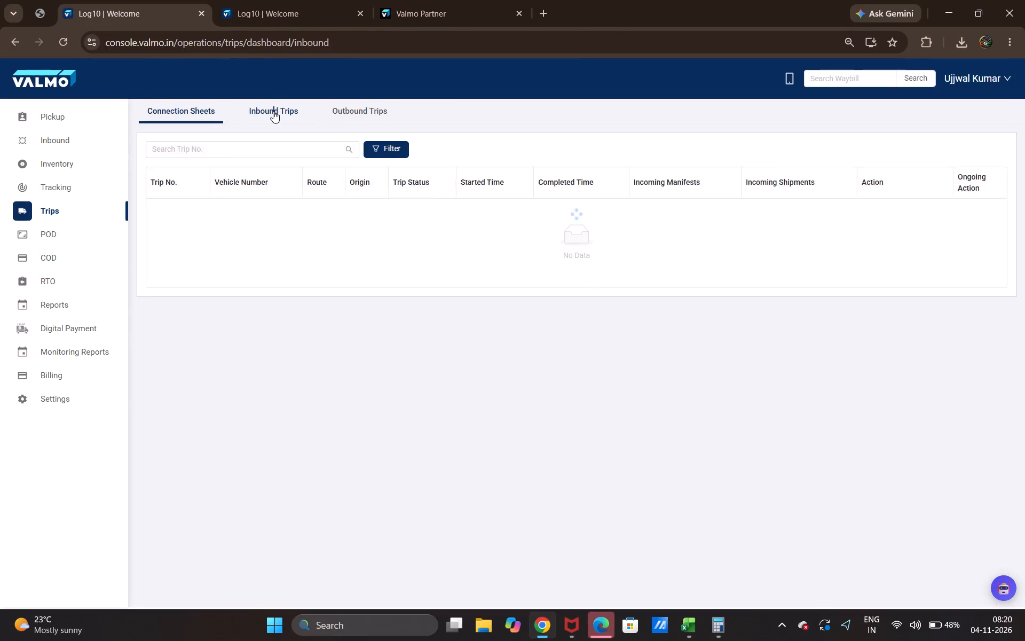
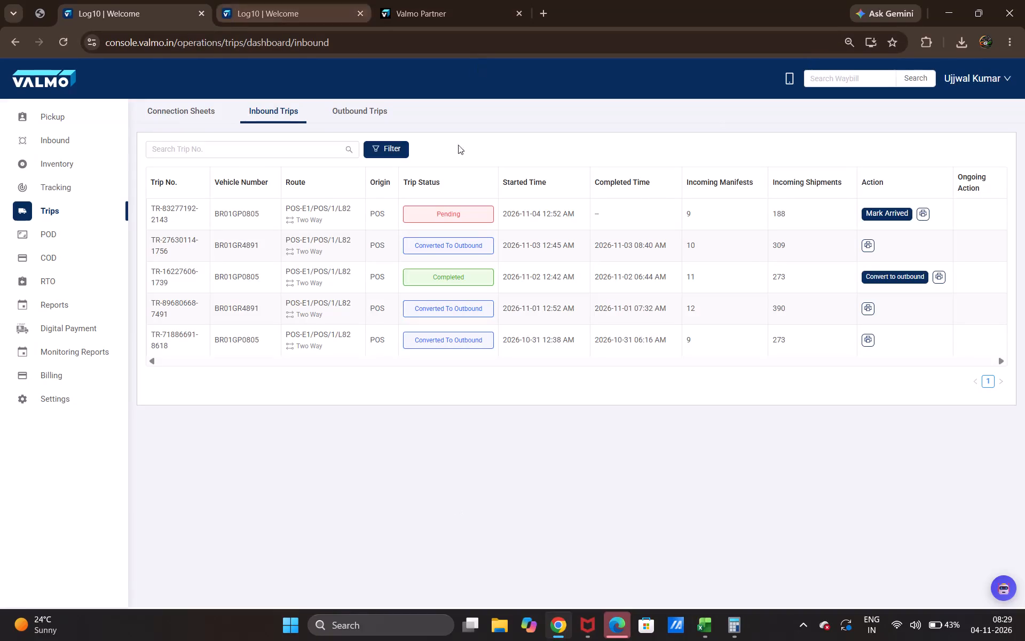
Open the Manage Reverse Pickup page in the Pickup section and refresh today's events.
left_click(45, 116)
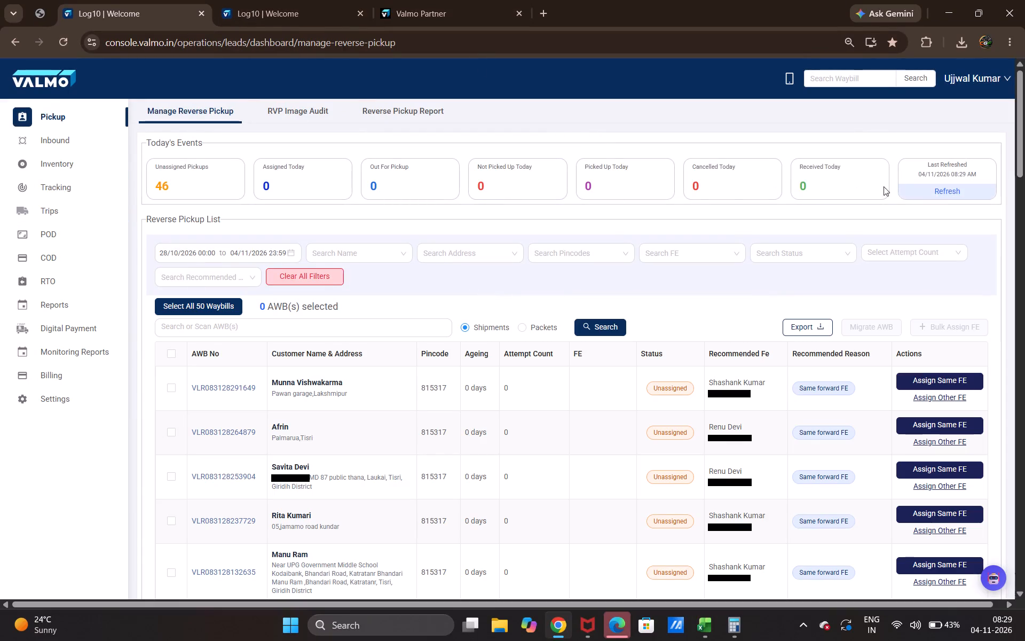
left_click(942, 186)
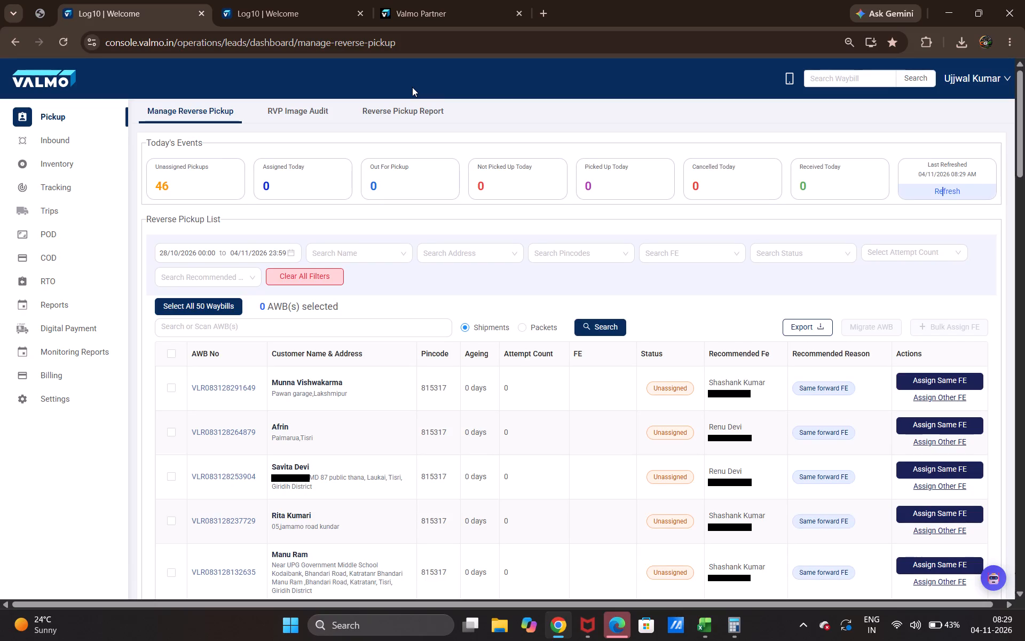
right_click(412, 87)
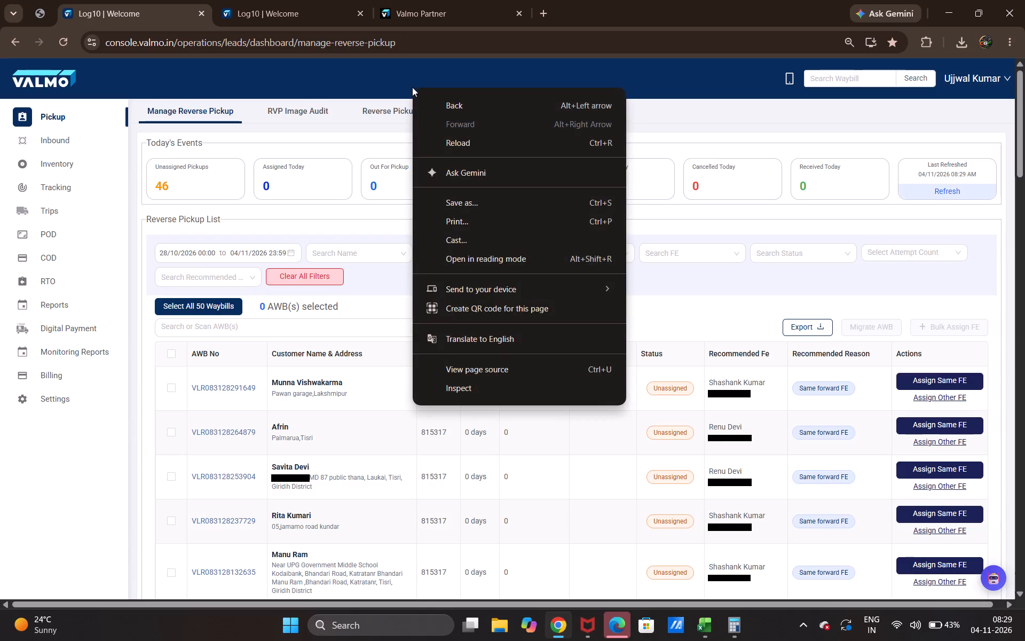
left_click(965, 13)
Minimize the open Chrome, Excel, Calculator, McAfee and Edge windows to clear the desktop.
left_click(949, 13)
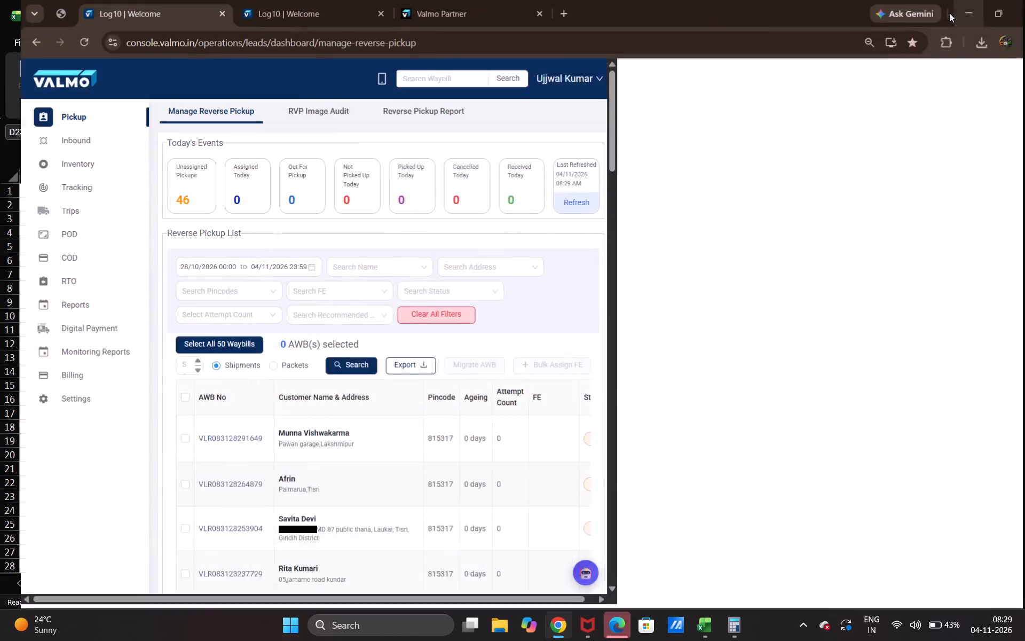
left_click(949, 13)
left_click(944, 17)
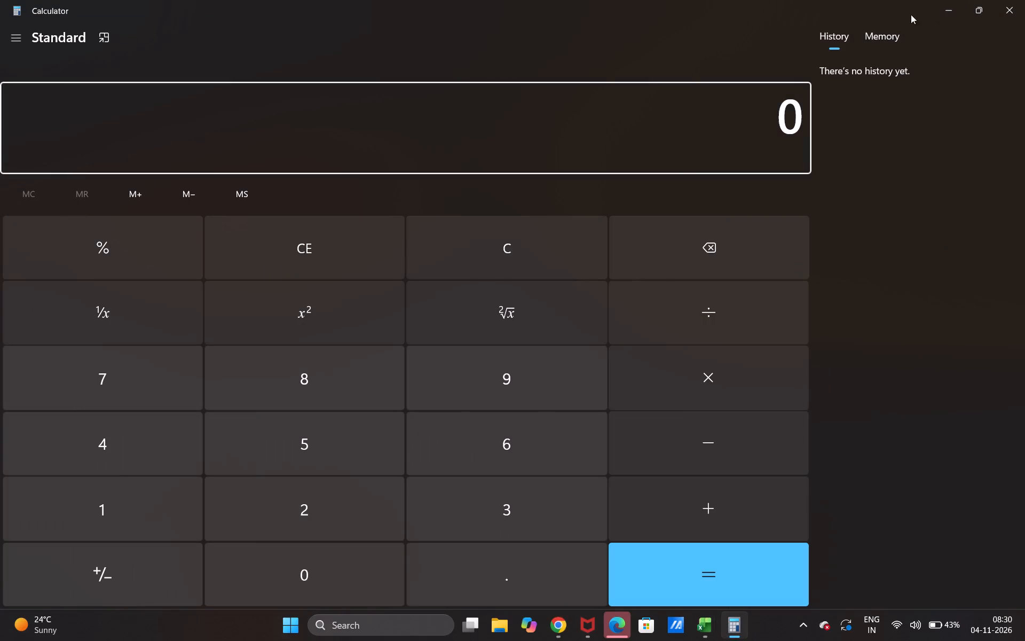
left_click(949, 12)
left_click(941, 13)
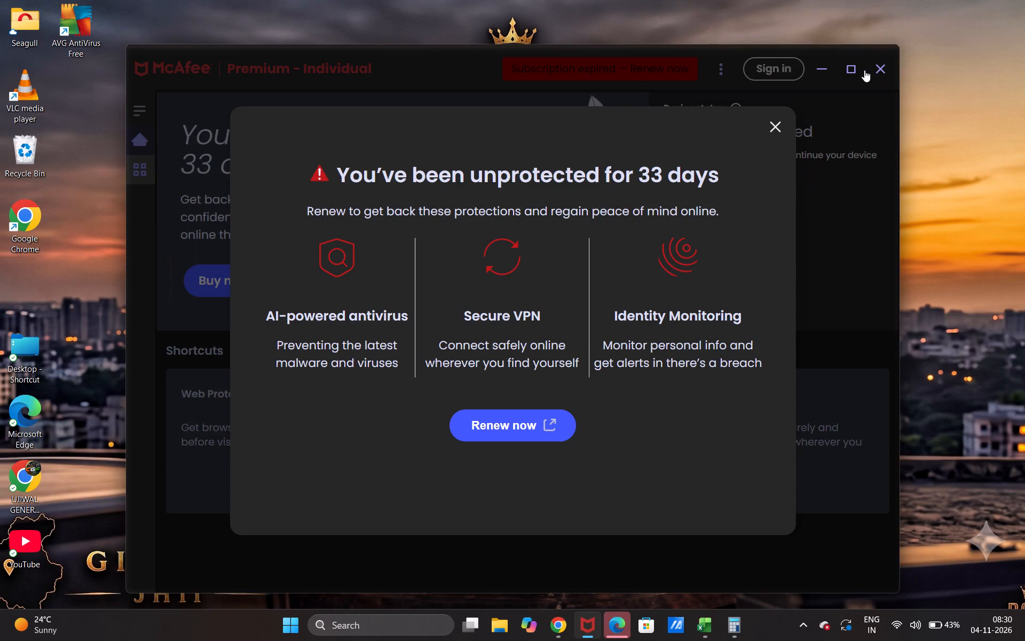
left_click(832, 72)
left_click(581, 205)
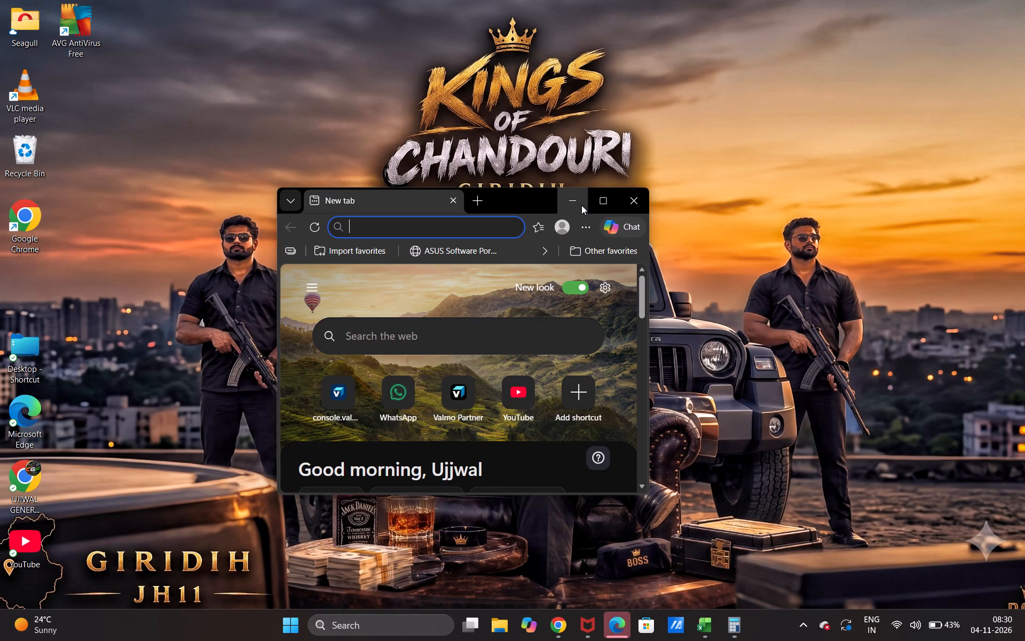